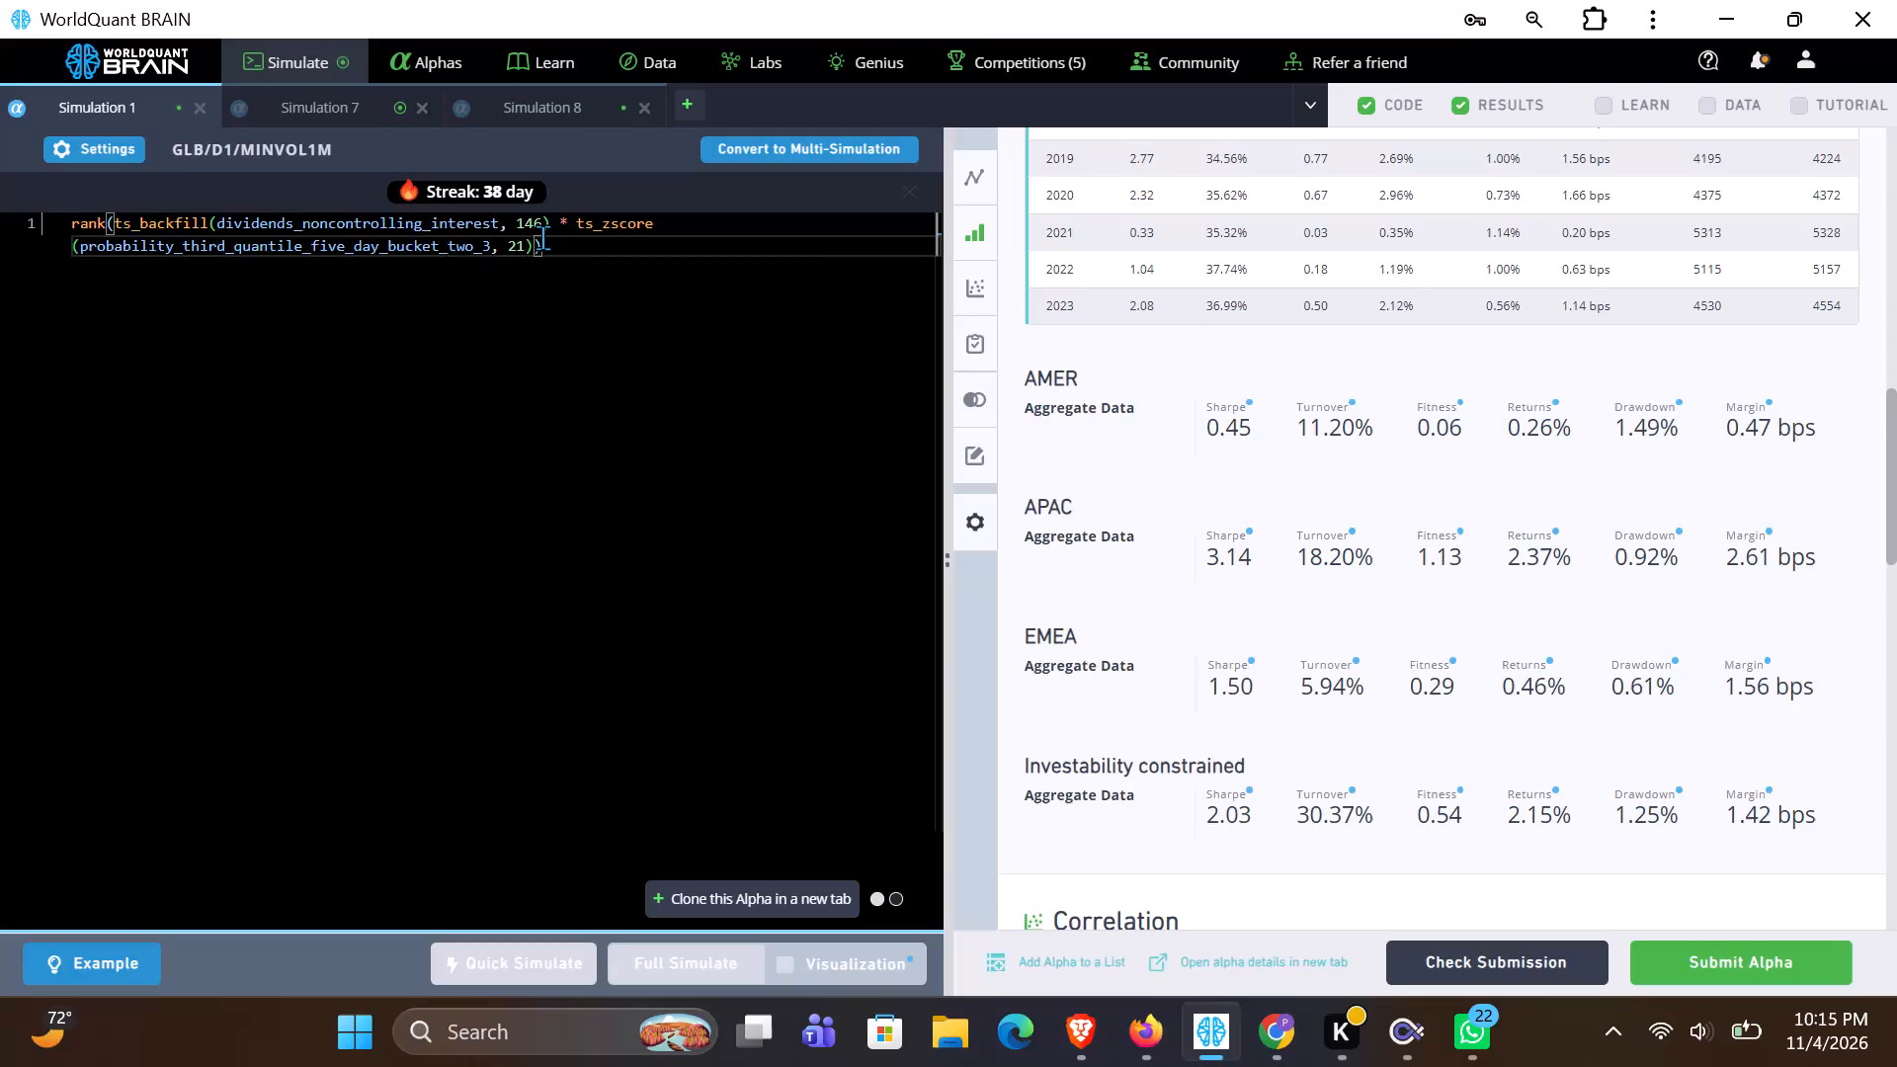
Review Simulation 1's PnL chart and results, including the warnings in the IS Testing Status section.
scroll(1262, 375, "up", 6)
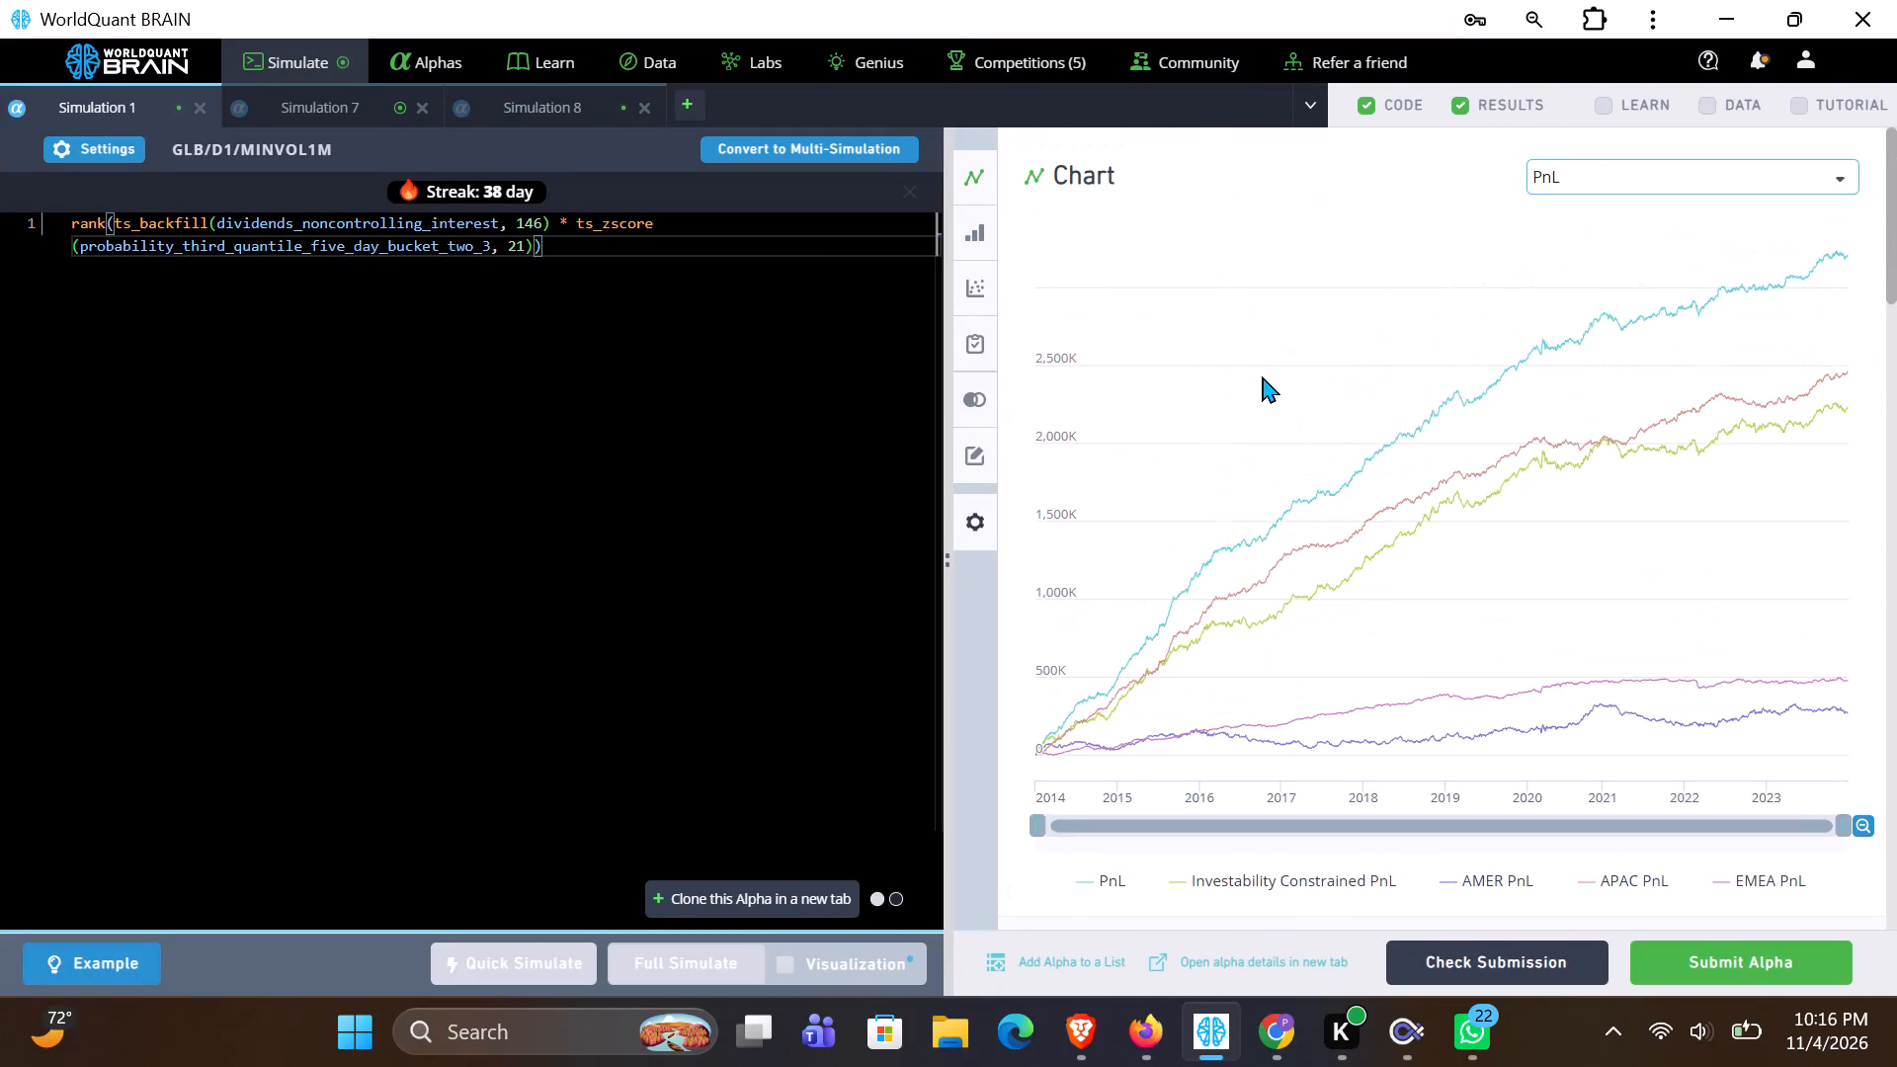
scroll(1262, 375, "down", 5)
scroll(1262, 375, "up", 1)
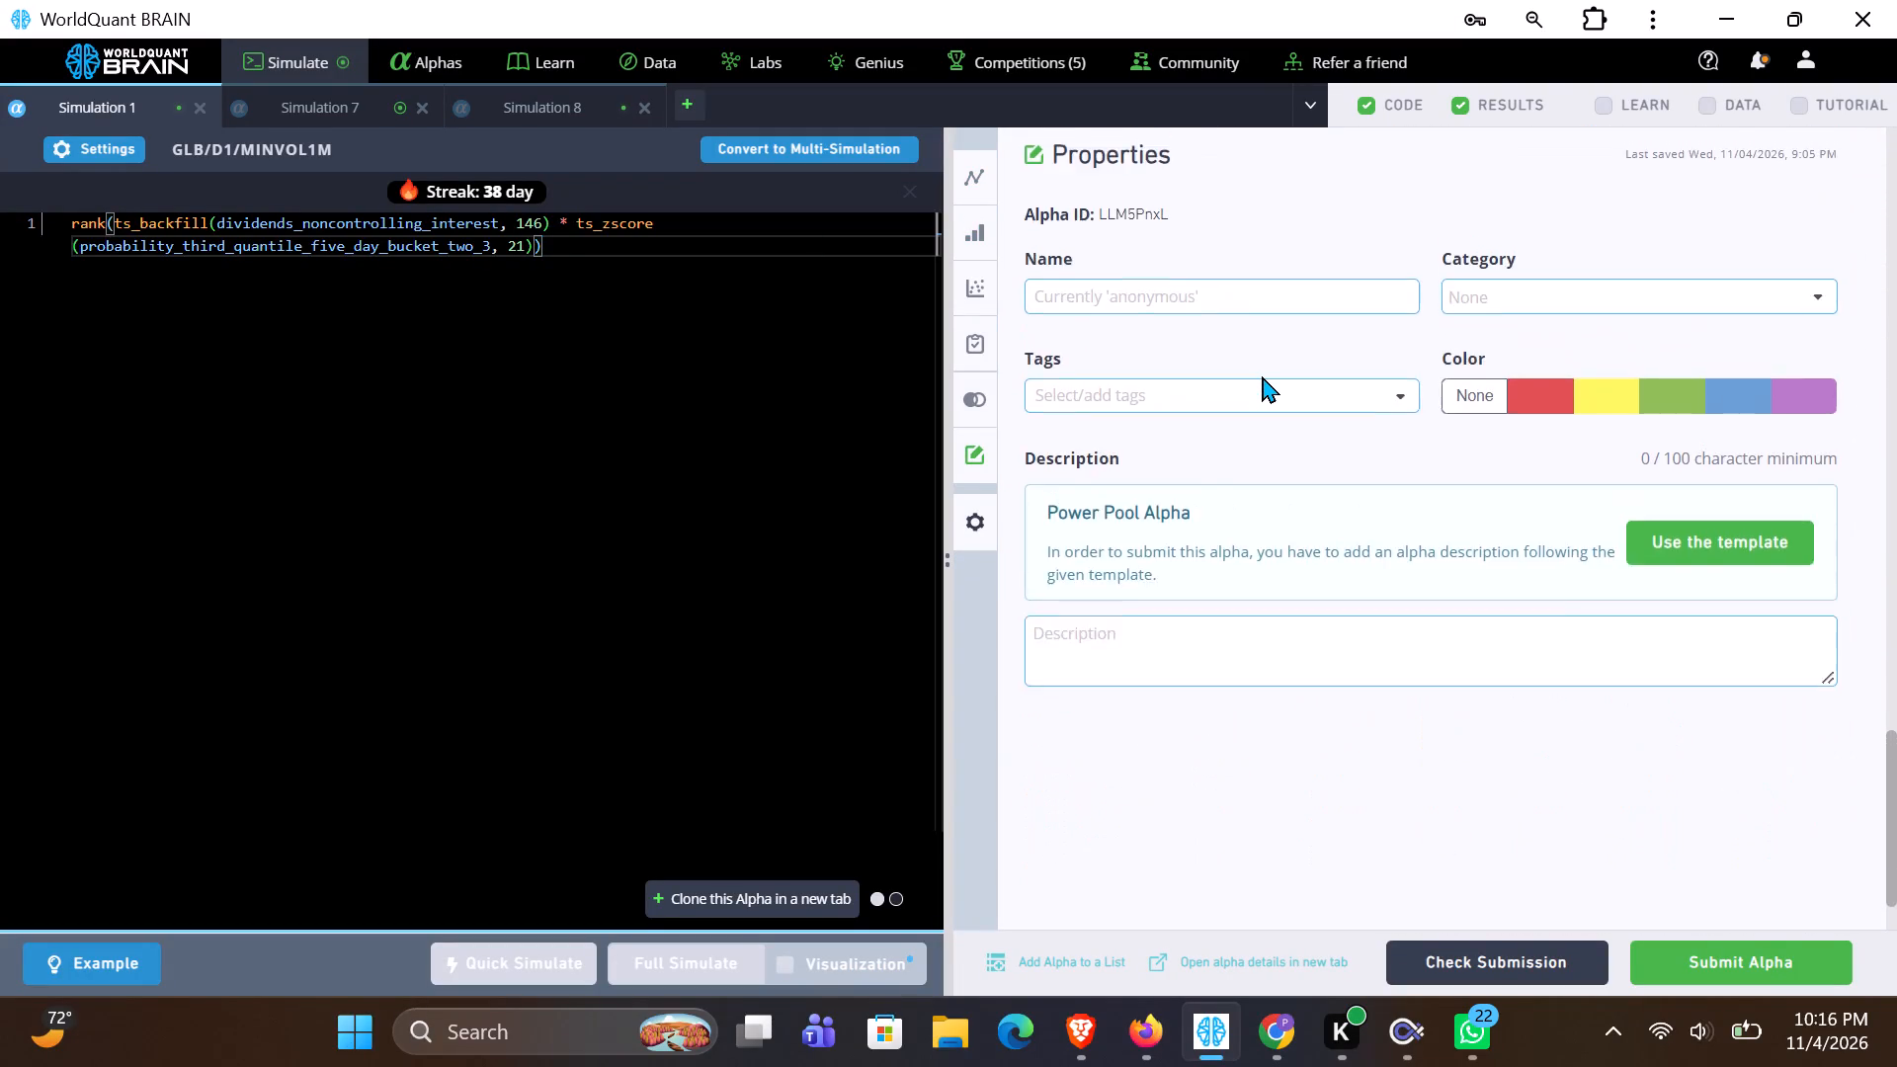
scroll(1262, 375, "up", 3)
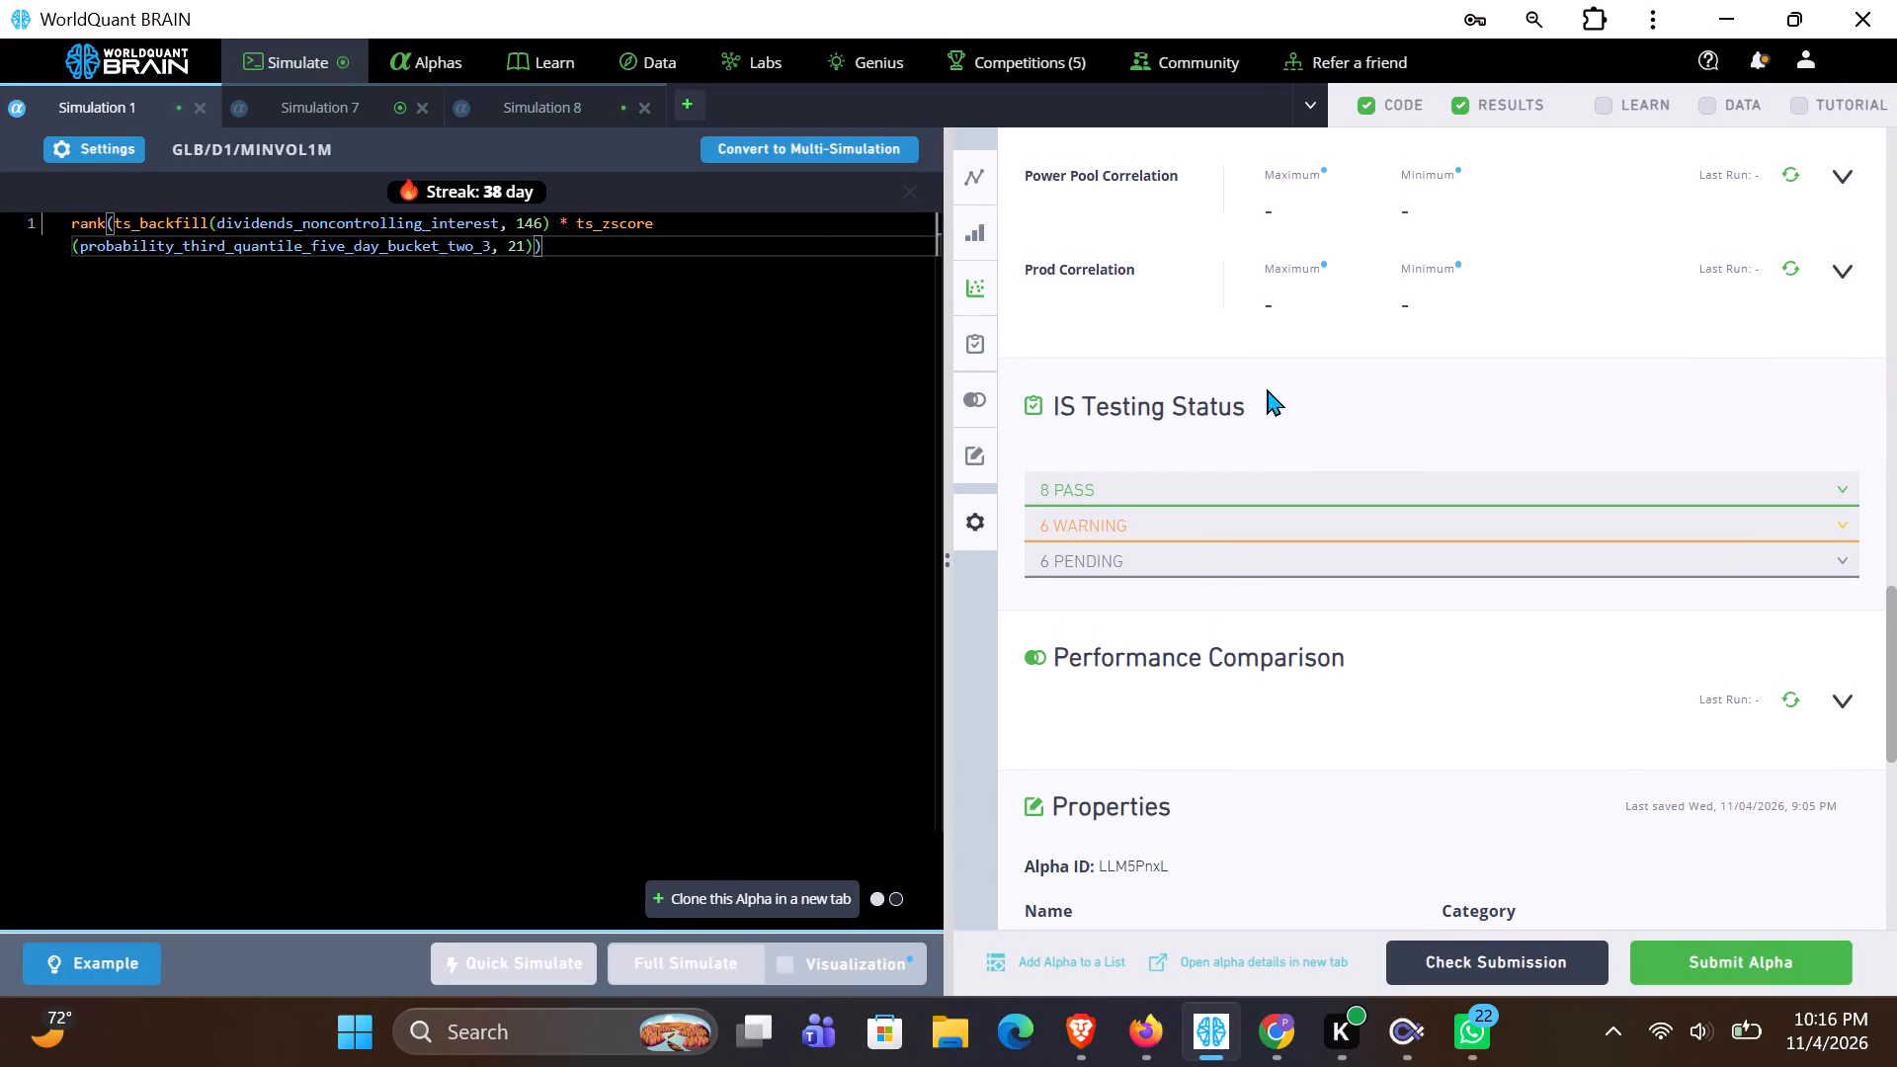
left_click(1166, 533)
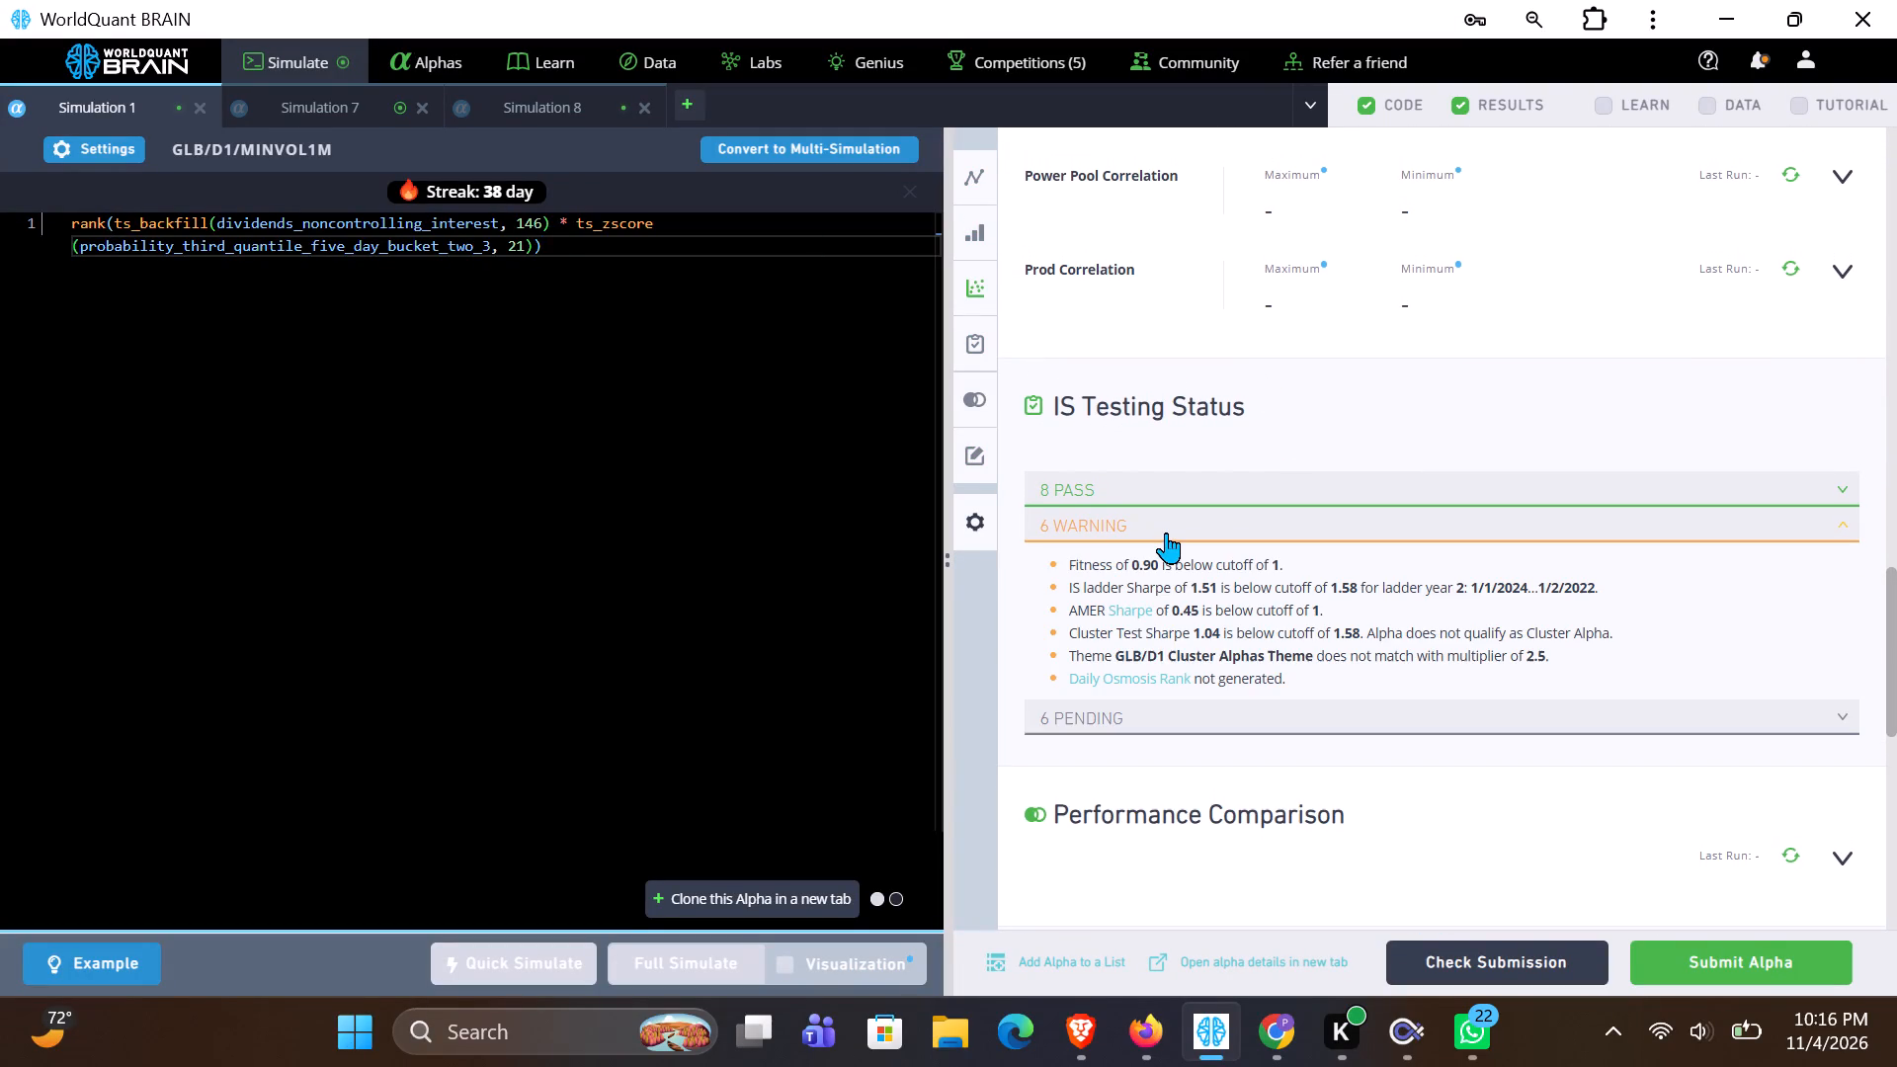
left_click(1166, 533)
Run the Prod Correlation and Power Pool Correlation checks for the Simulation 1 alpha.
left_click(1791, 271)
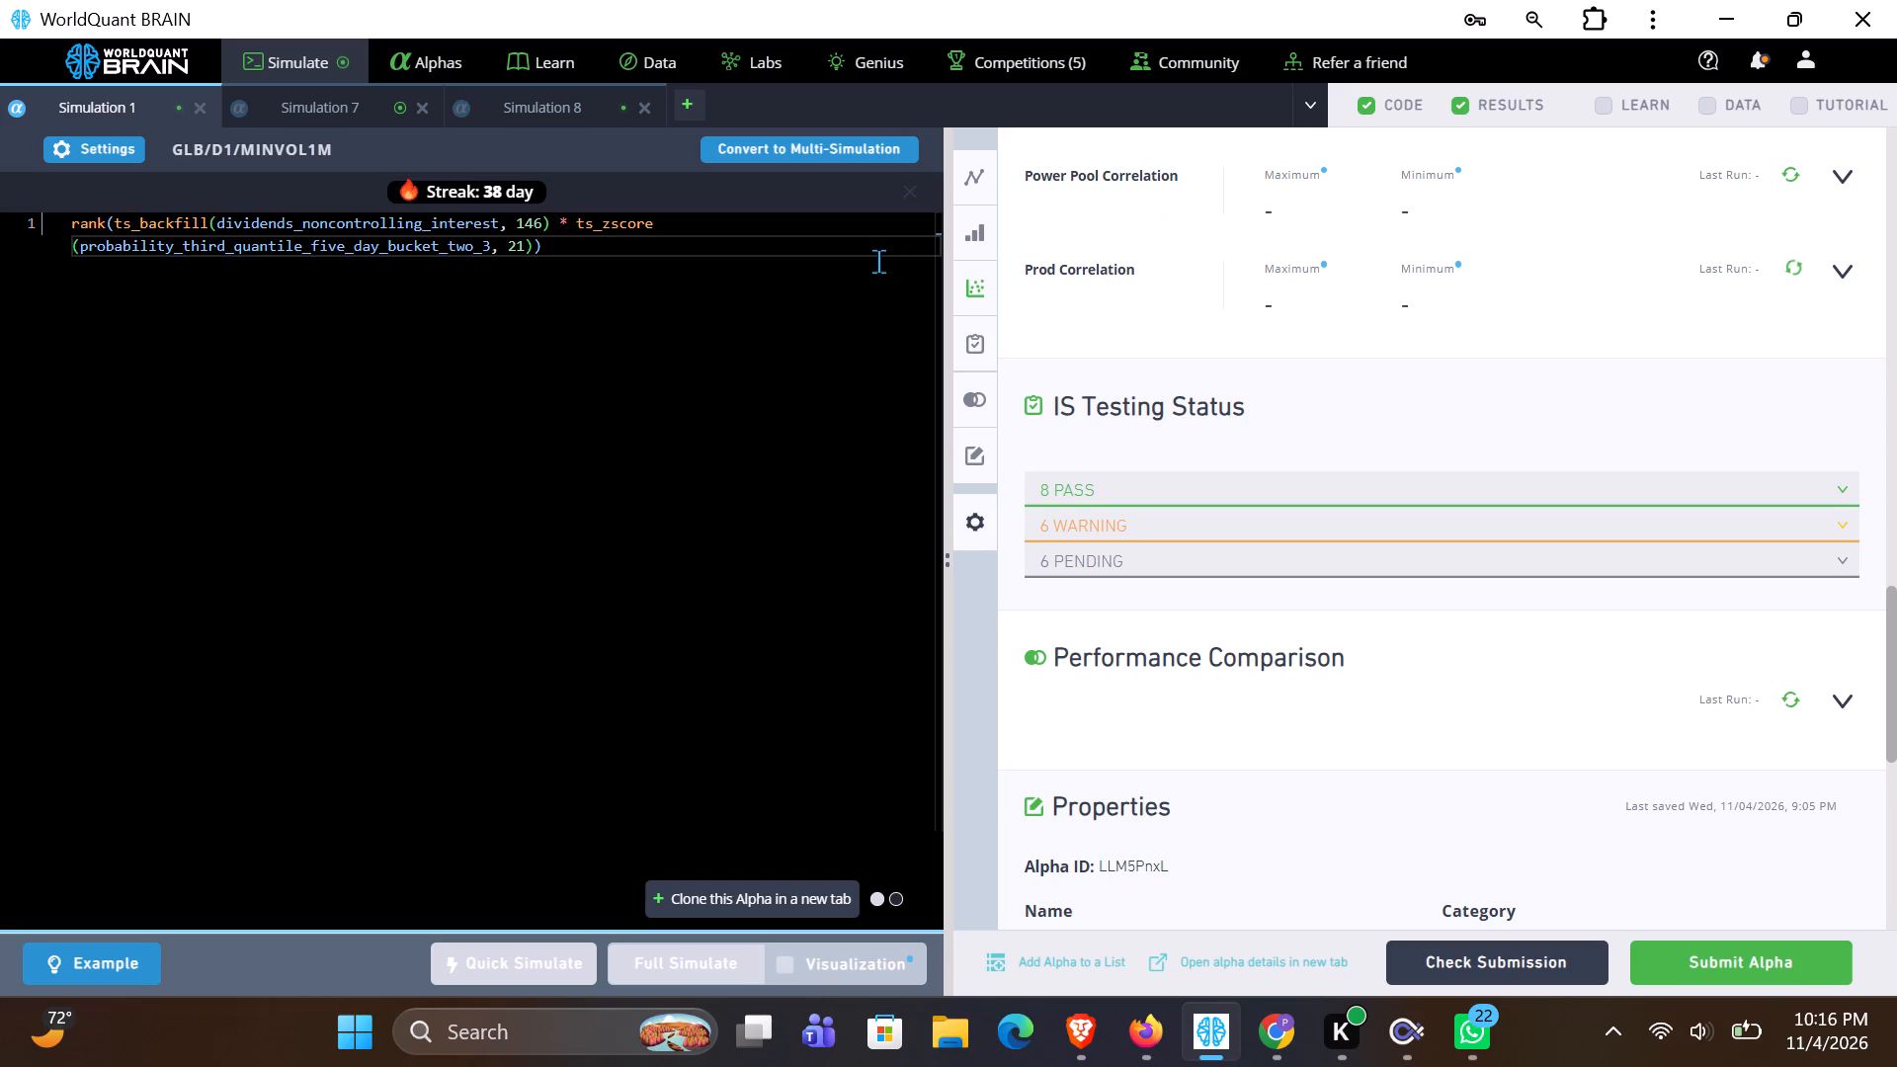
left_click(1779, 174)
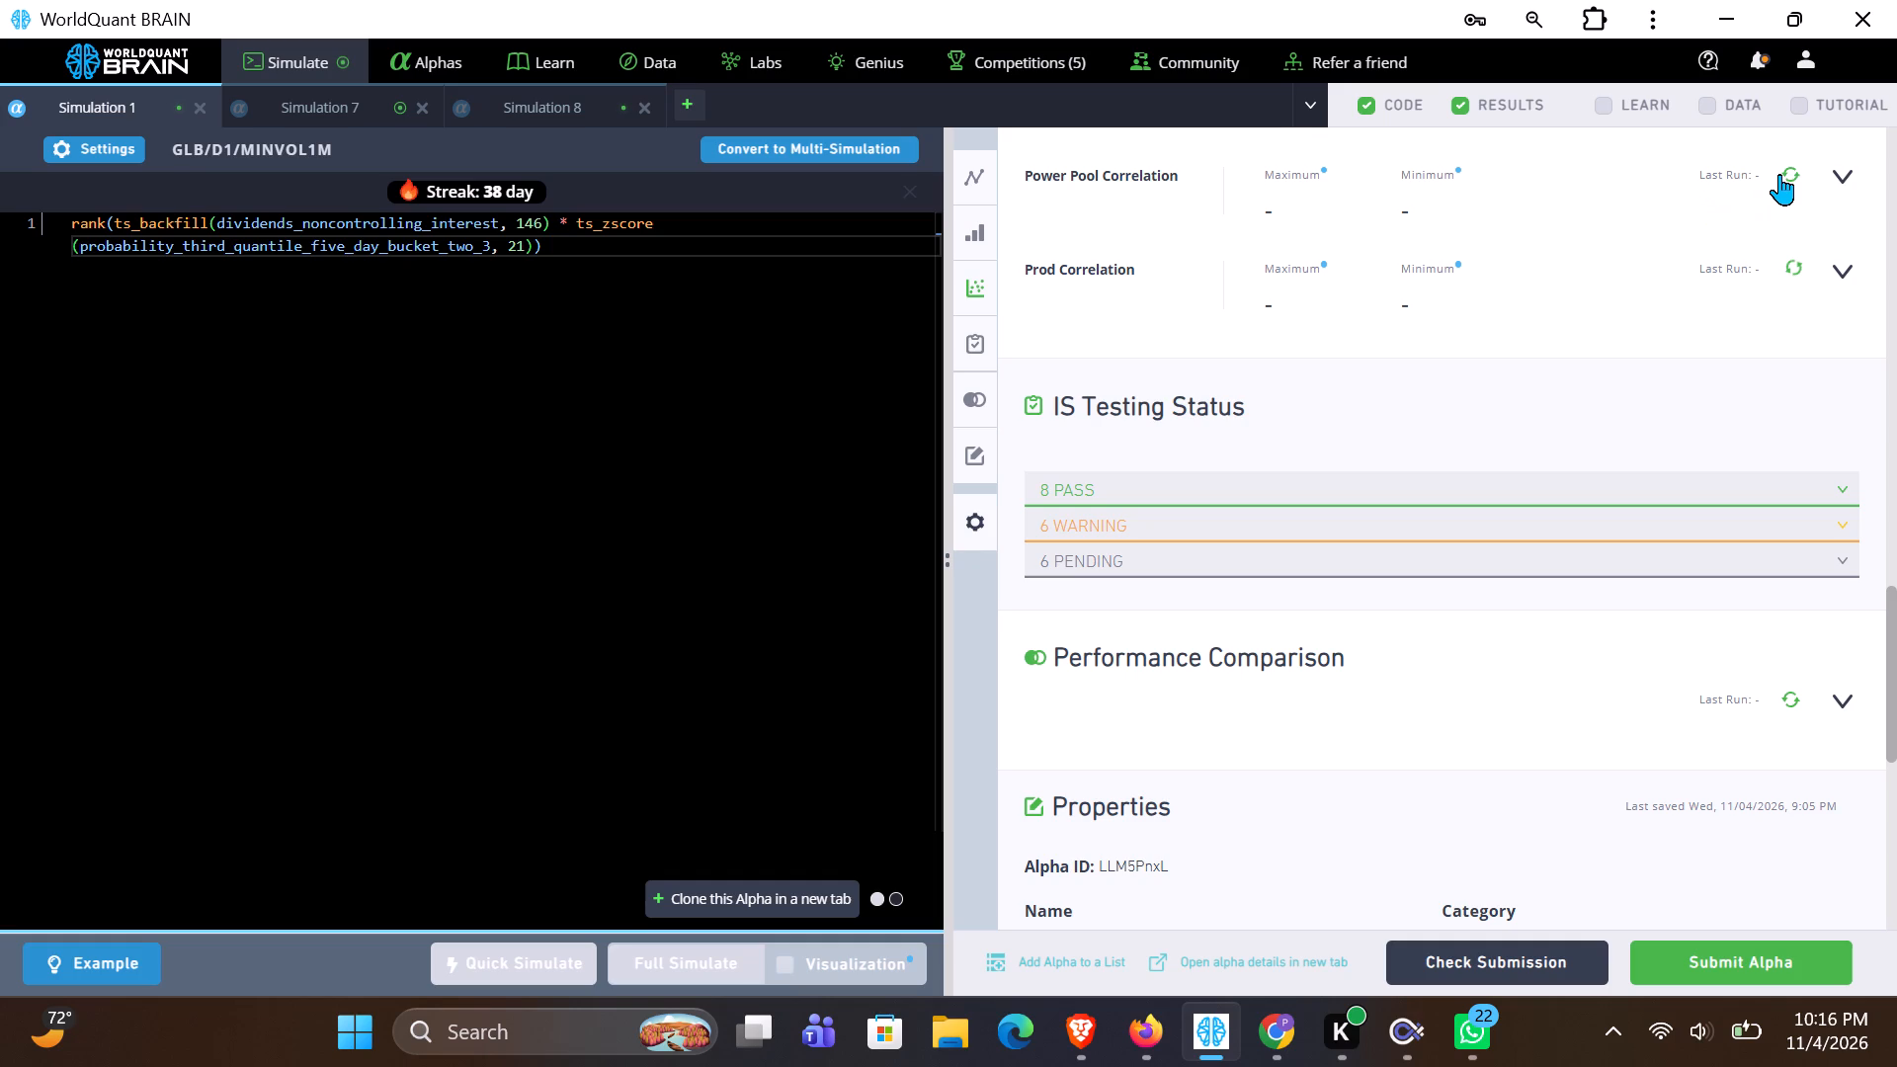
left_click(1790, 175)
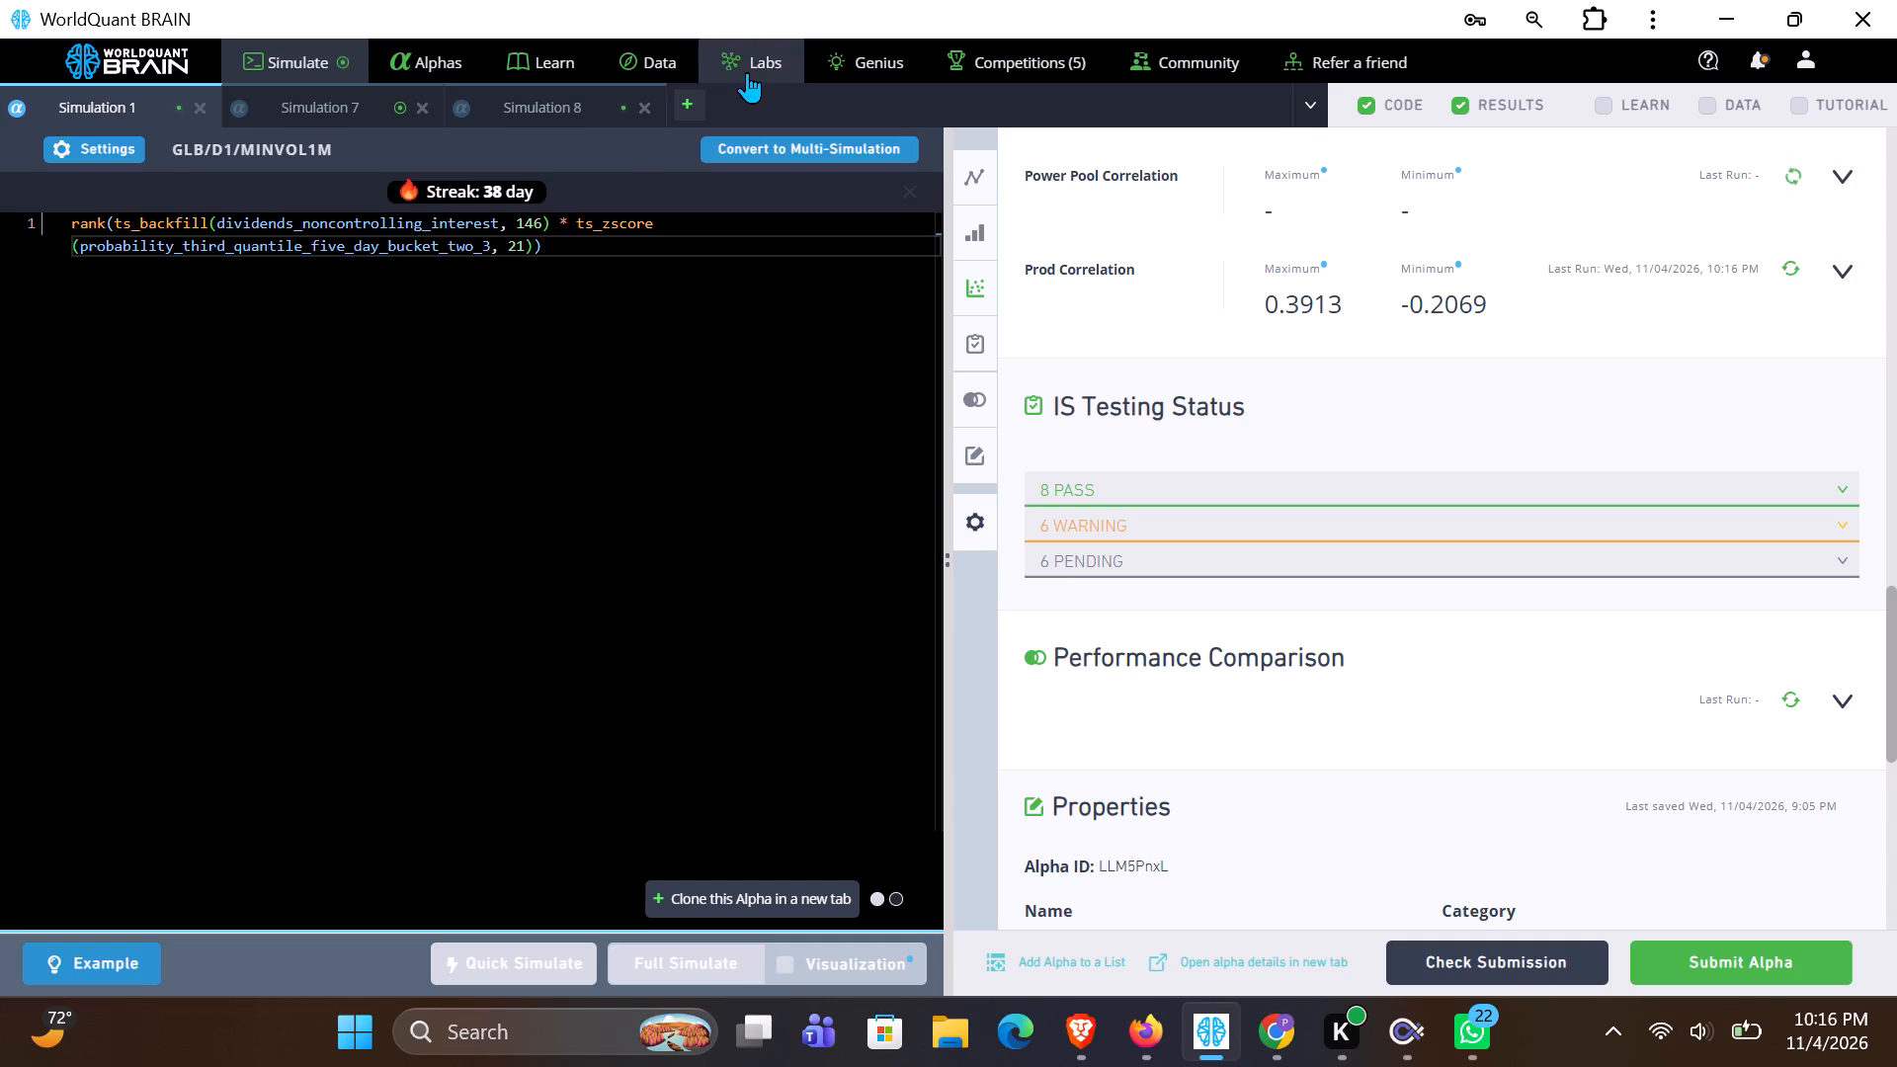
Configure Simulation 1's settings with truncation 0.02, decay 8 and RAM neutralization, and apply them.
left_click(94, 155)
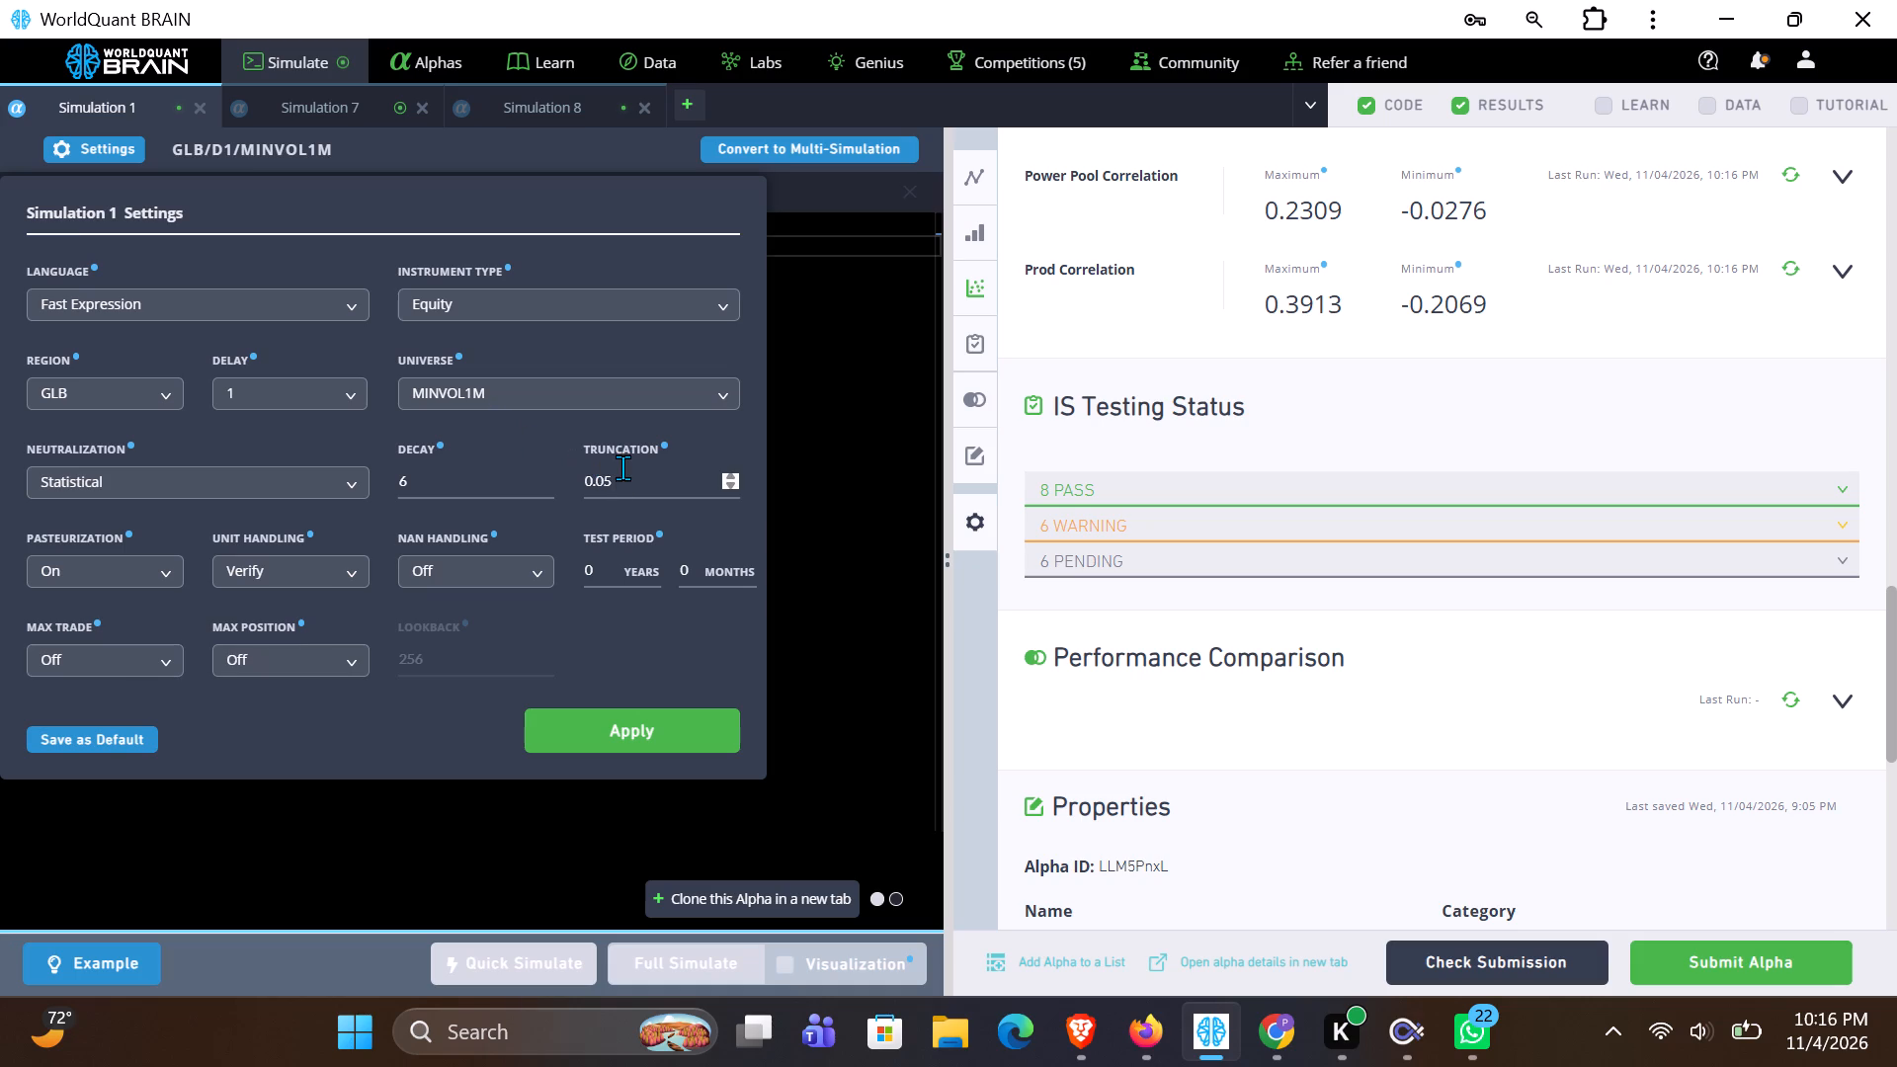
left_click(623, 468)
key("BackSpace")
key("2")
left_click(438, 481)
key("BackSpace")
key("8")
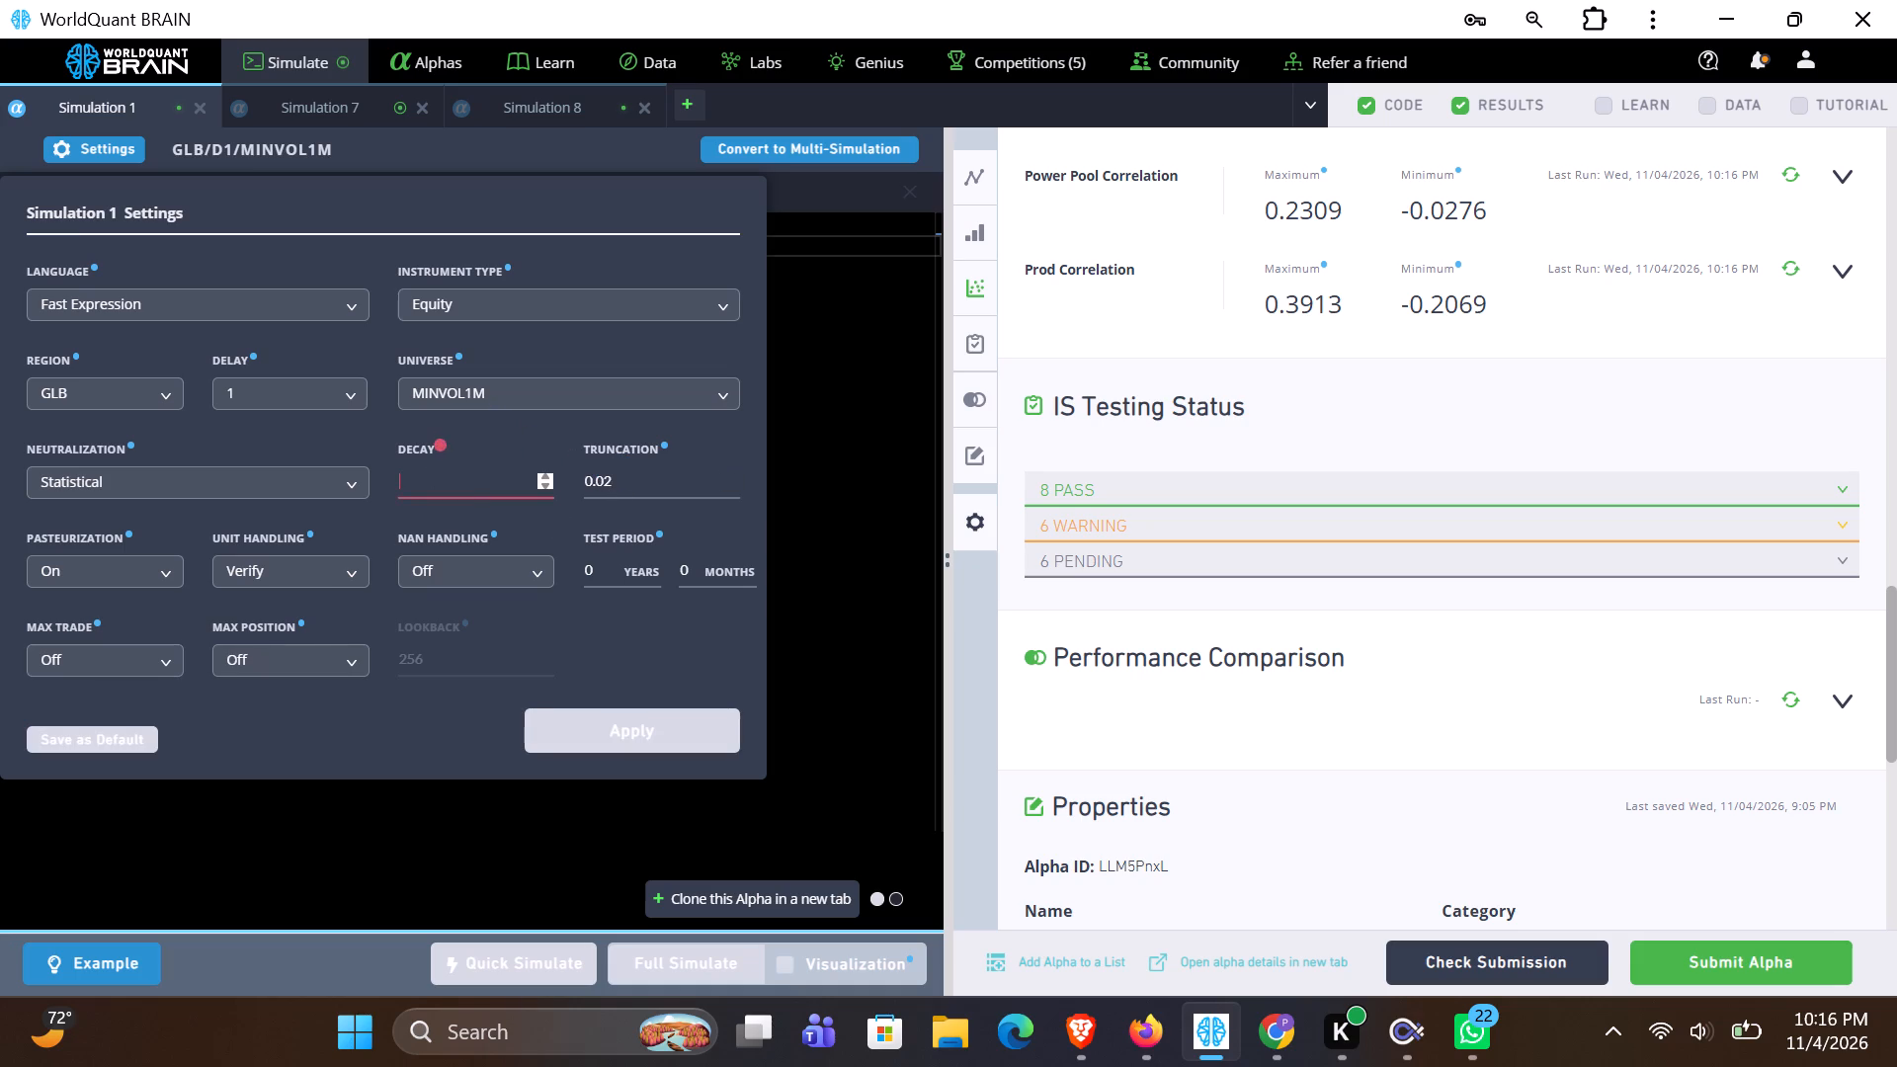
left_click(286, 489)
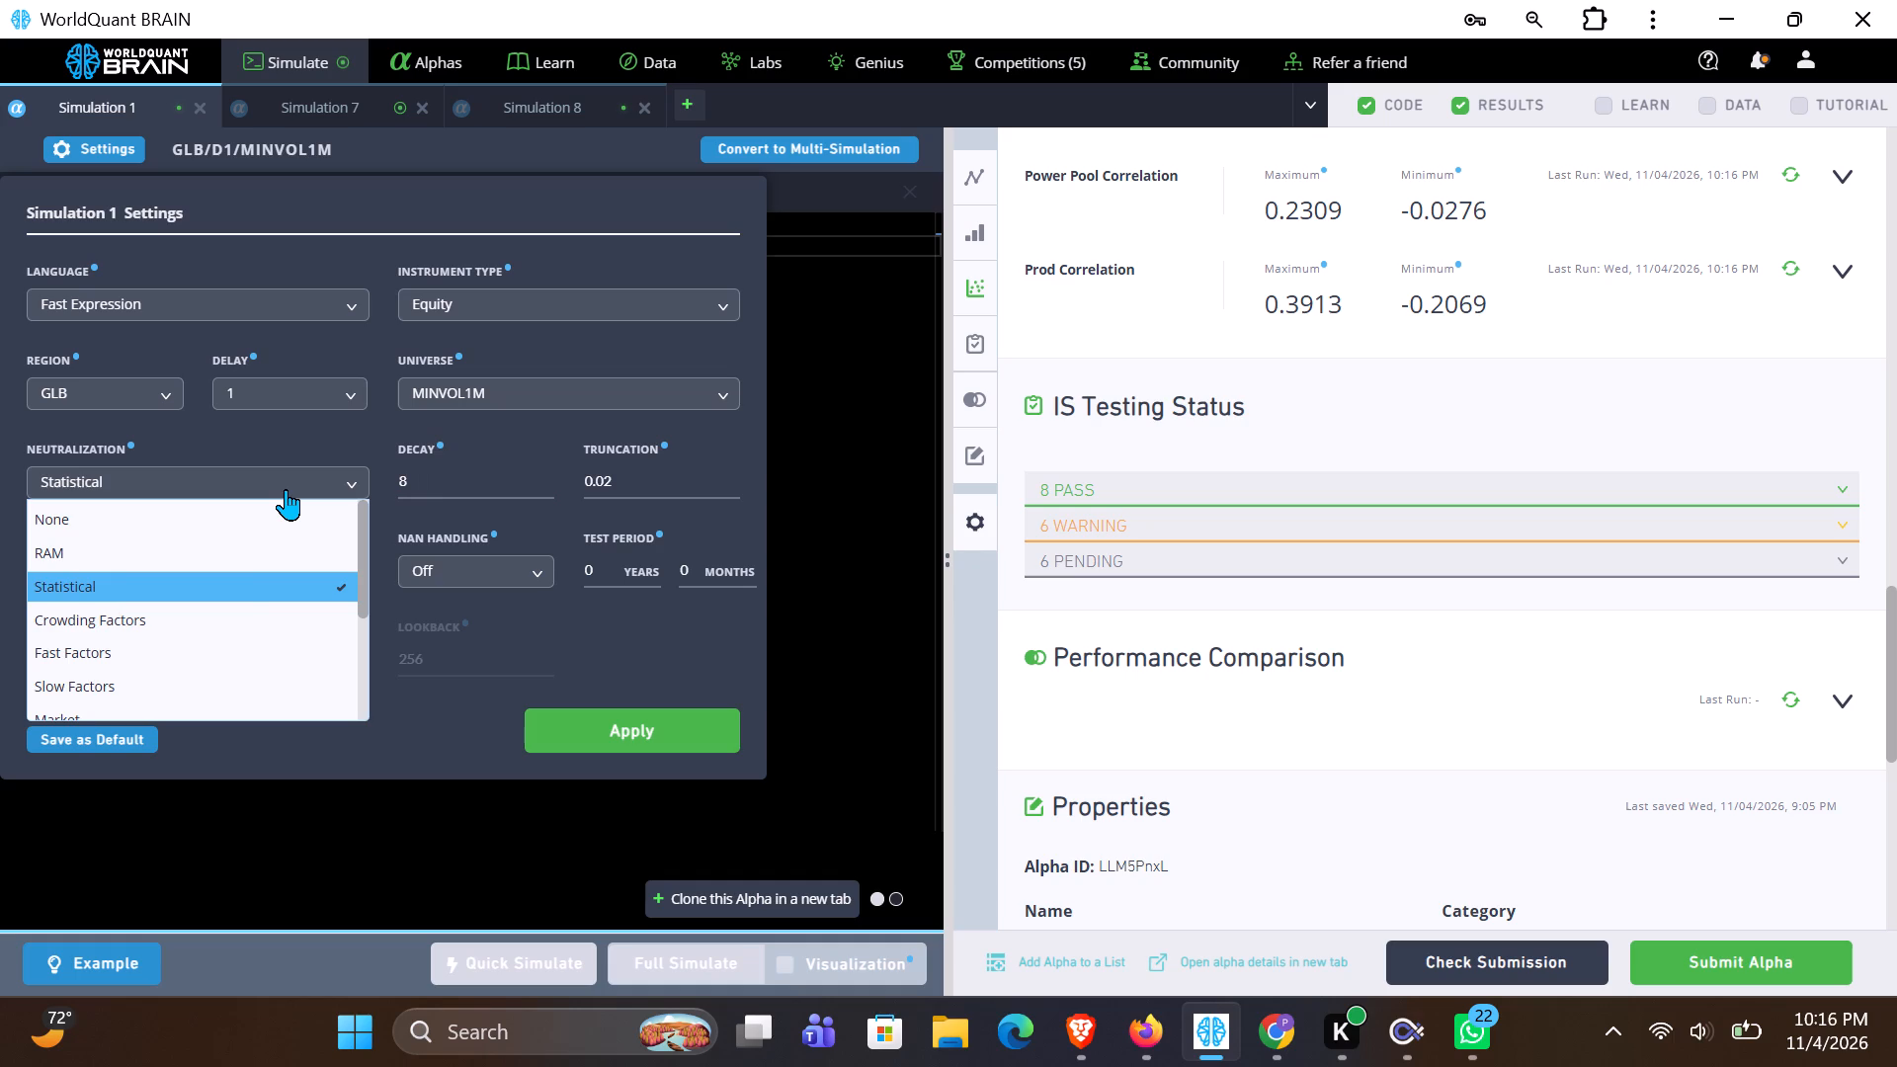
left_click(234, 616)
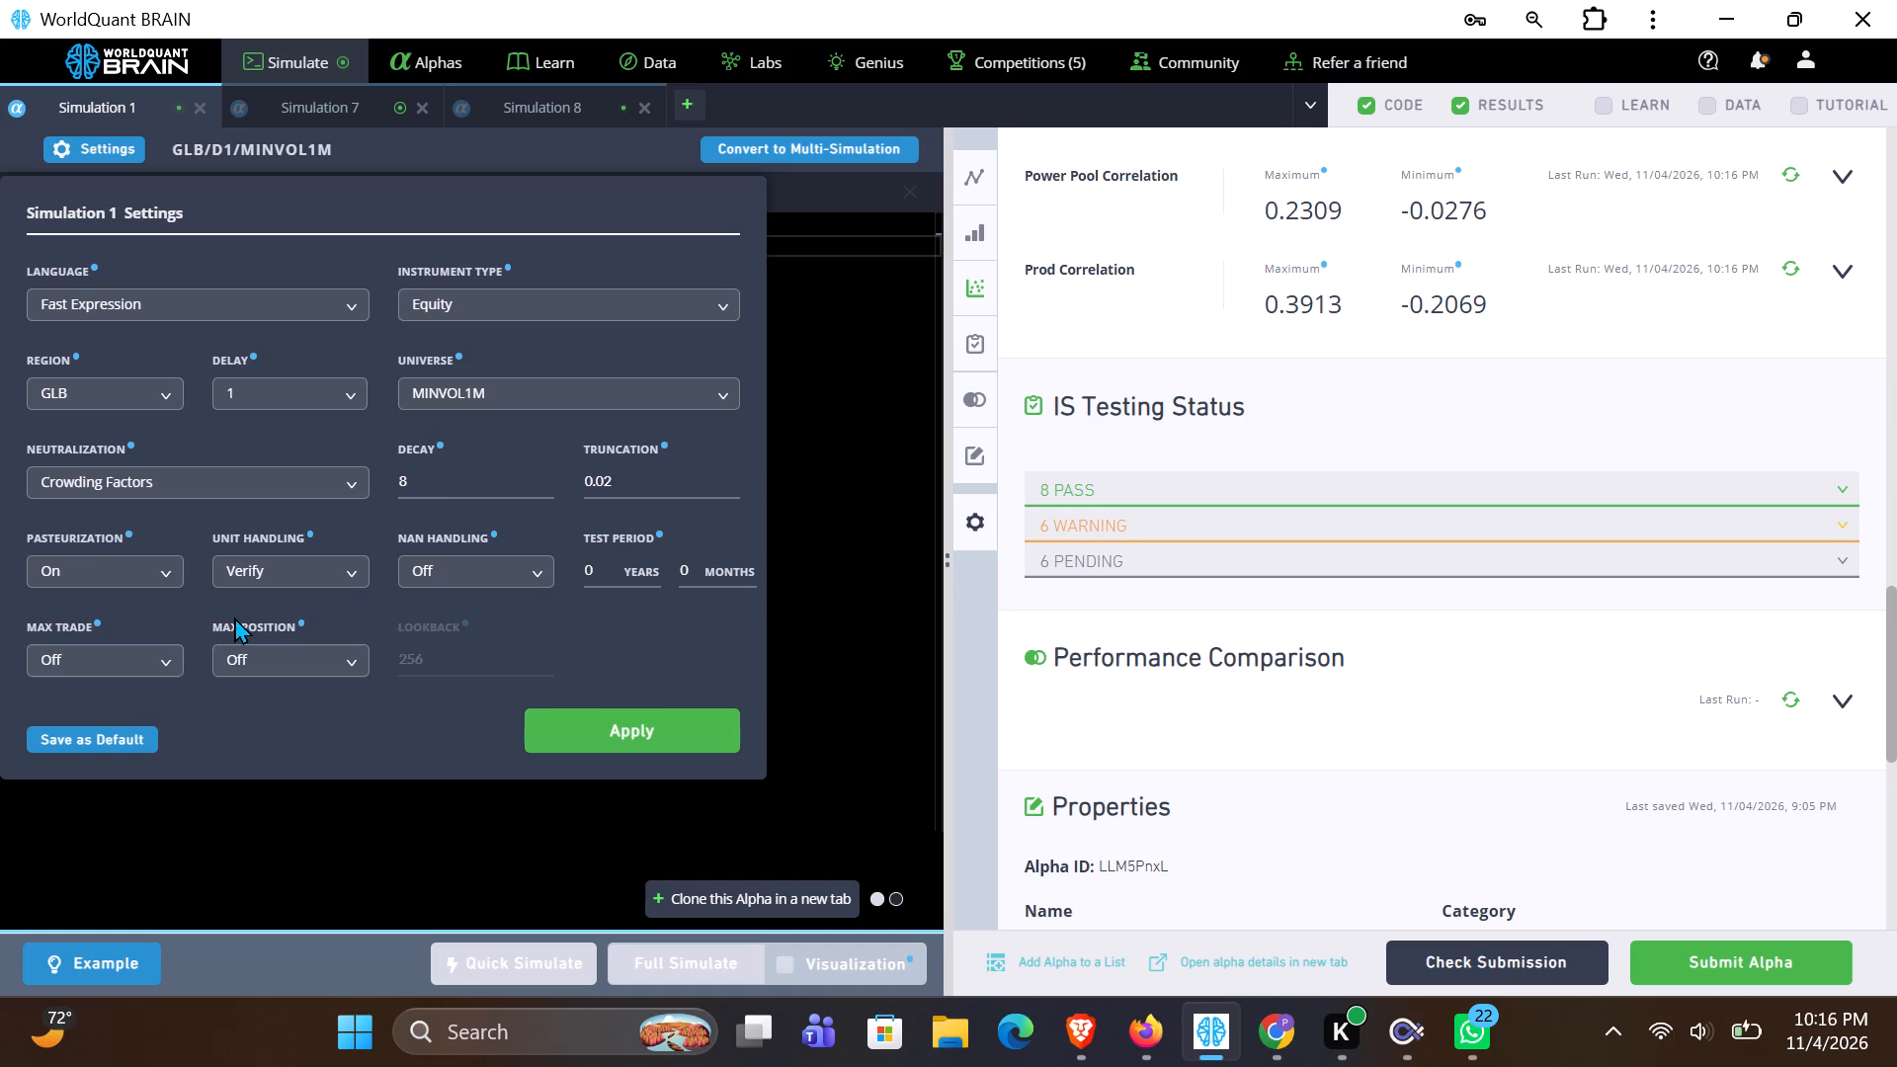
left_click(236, 486)
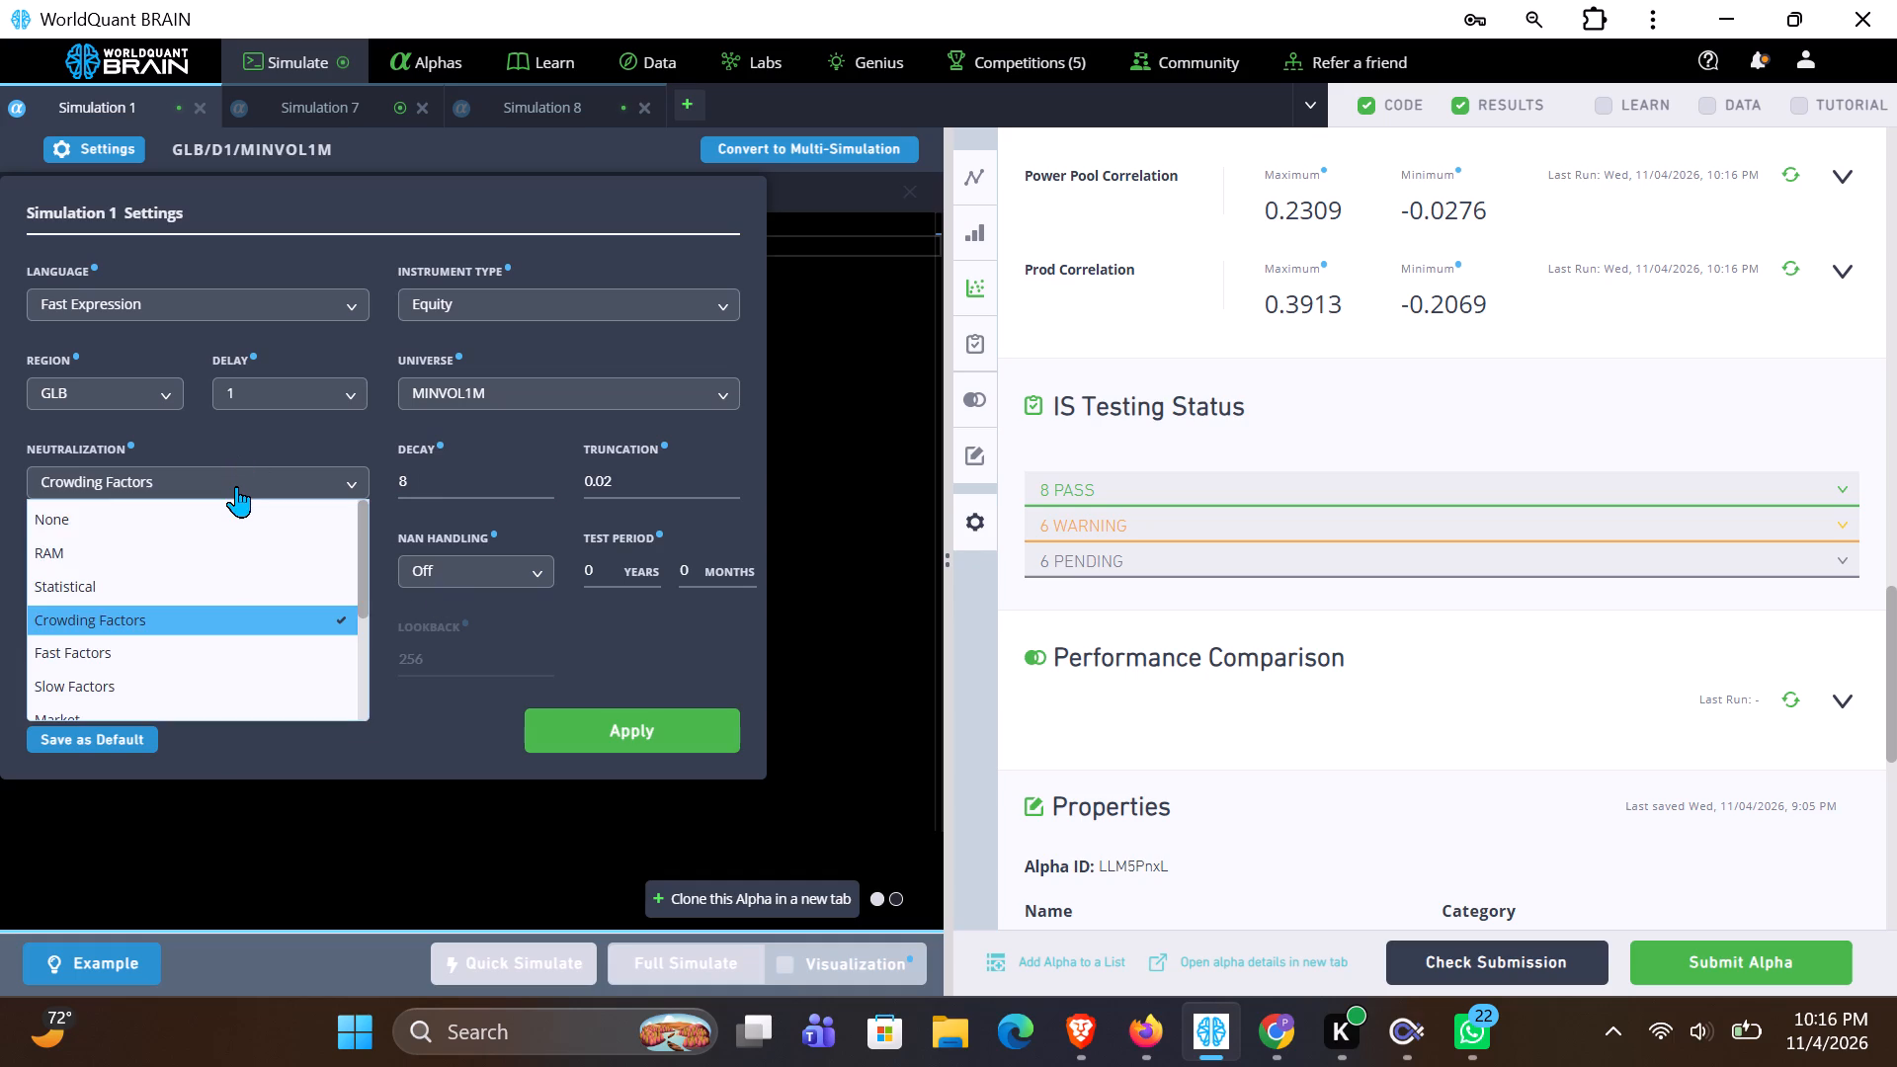
left_click(182, 545)
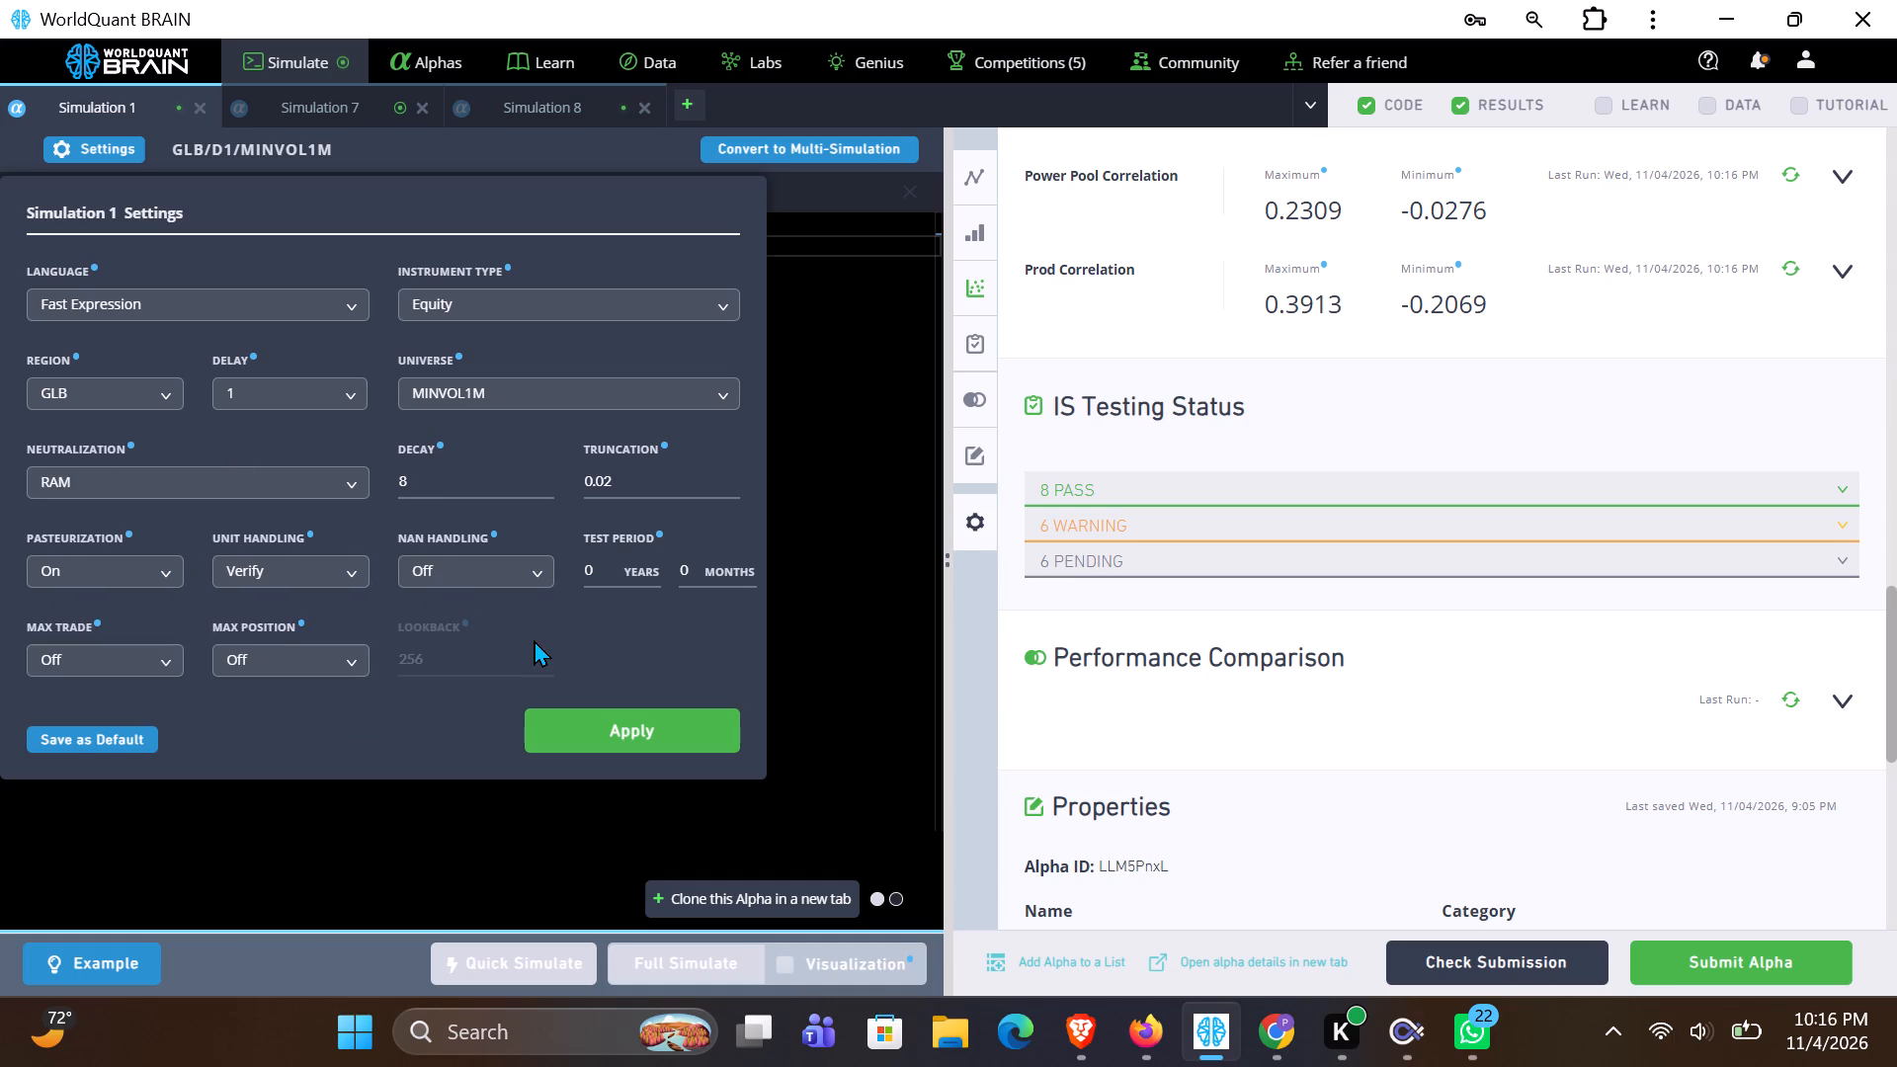
left_click(582, 752)
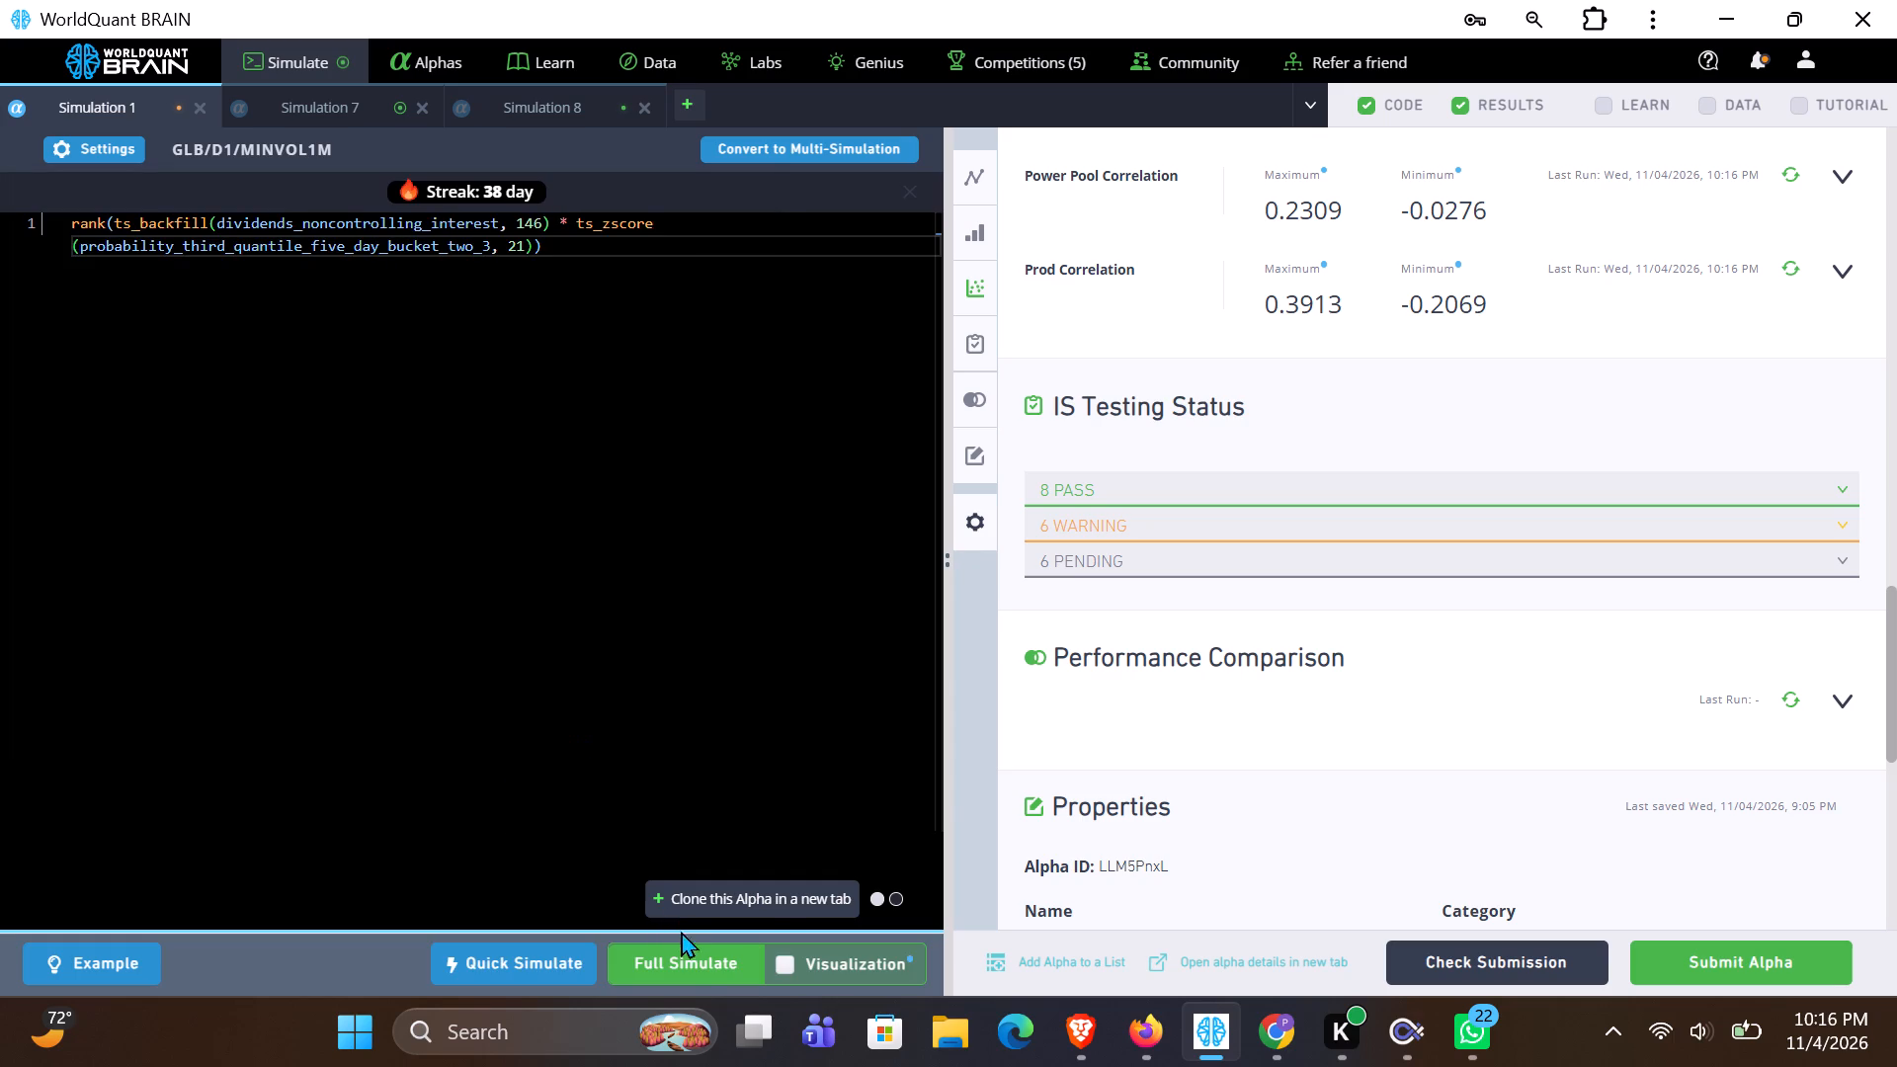
Run a full simulation of the Simulation 1 alpha with the applied settings.
left_click(693, 960)
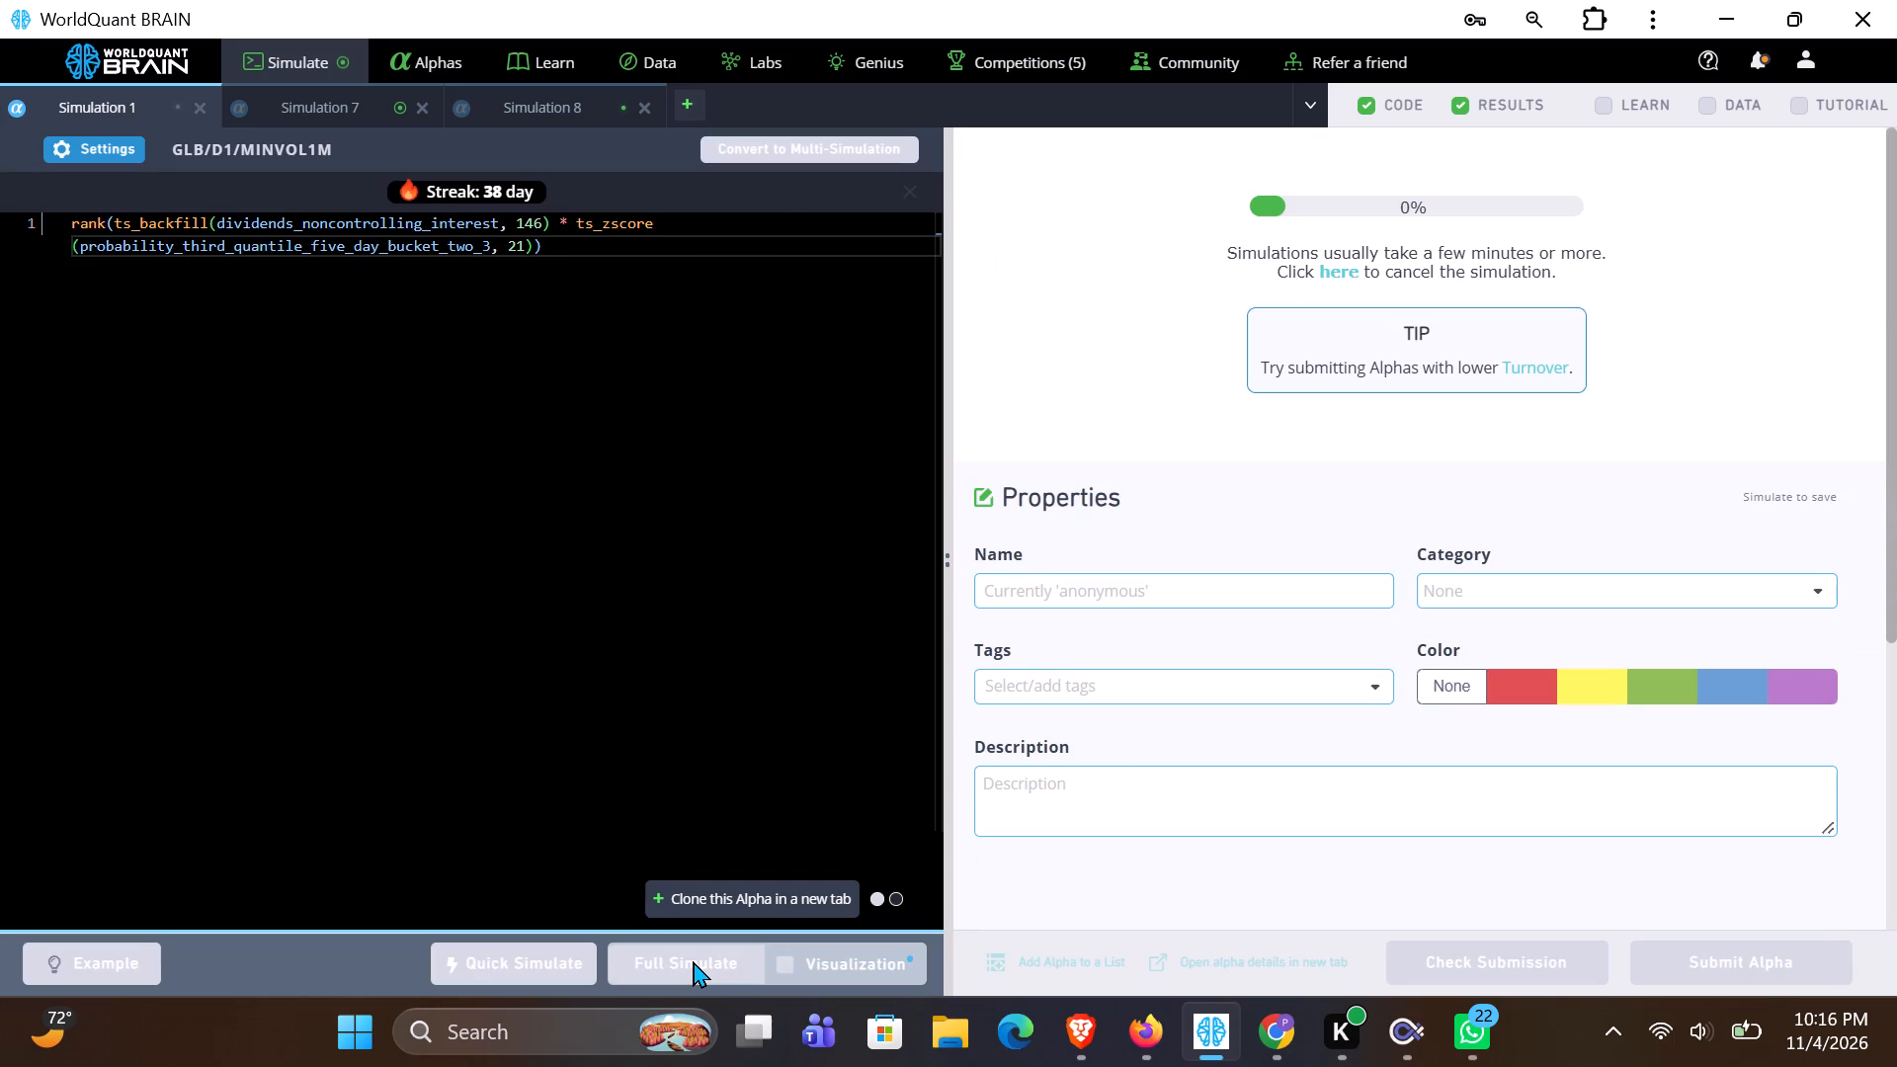
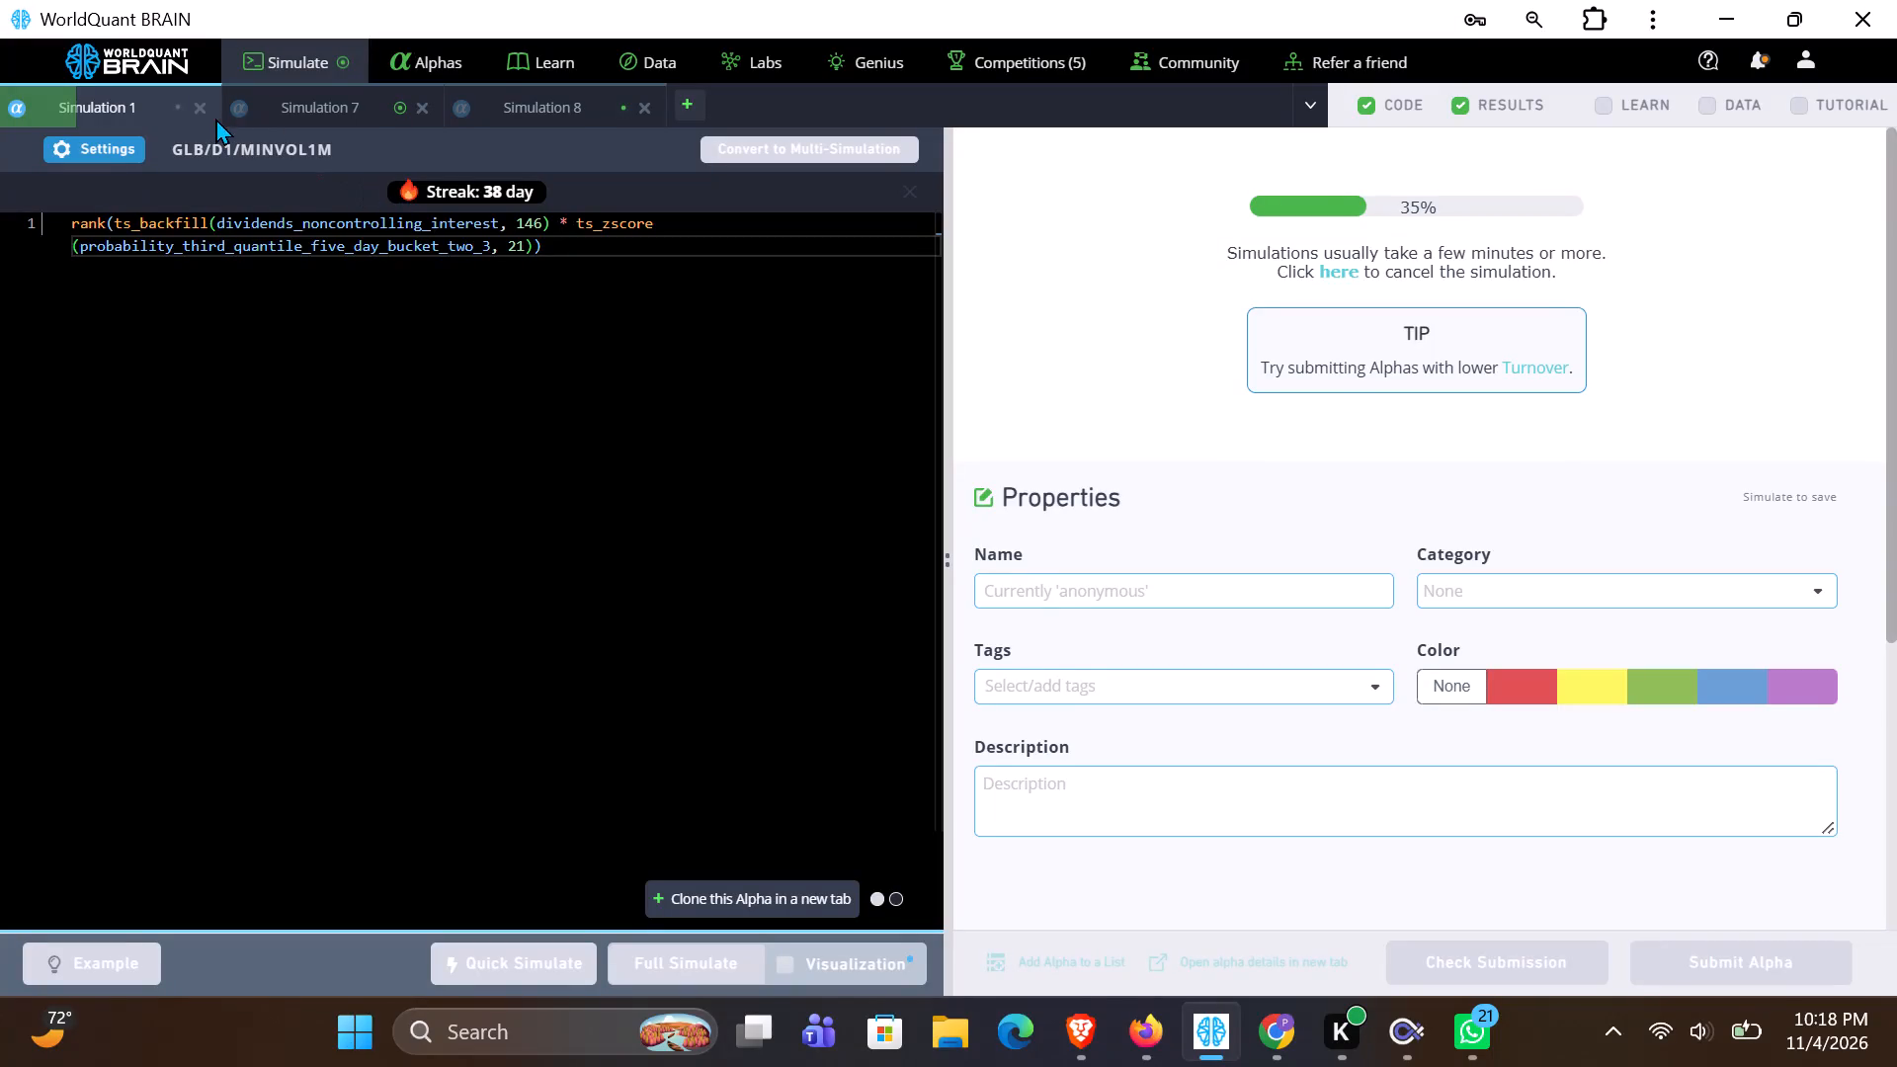
Look over Simulation 7's results from the chart through to its Correlation section.
left_click(268, 113)
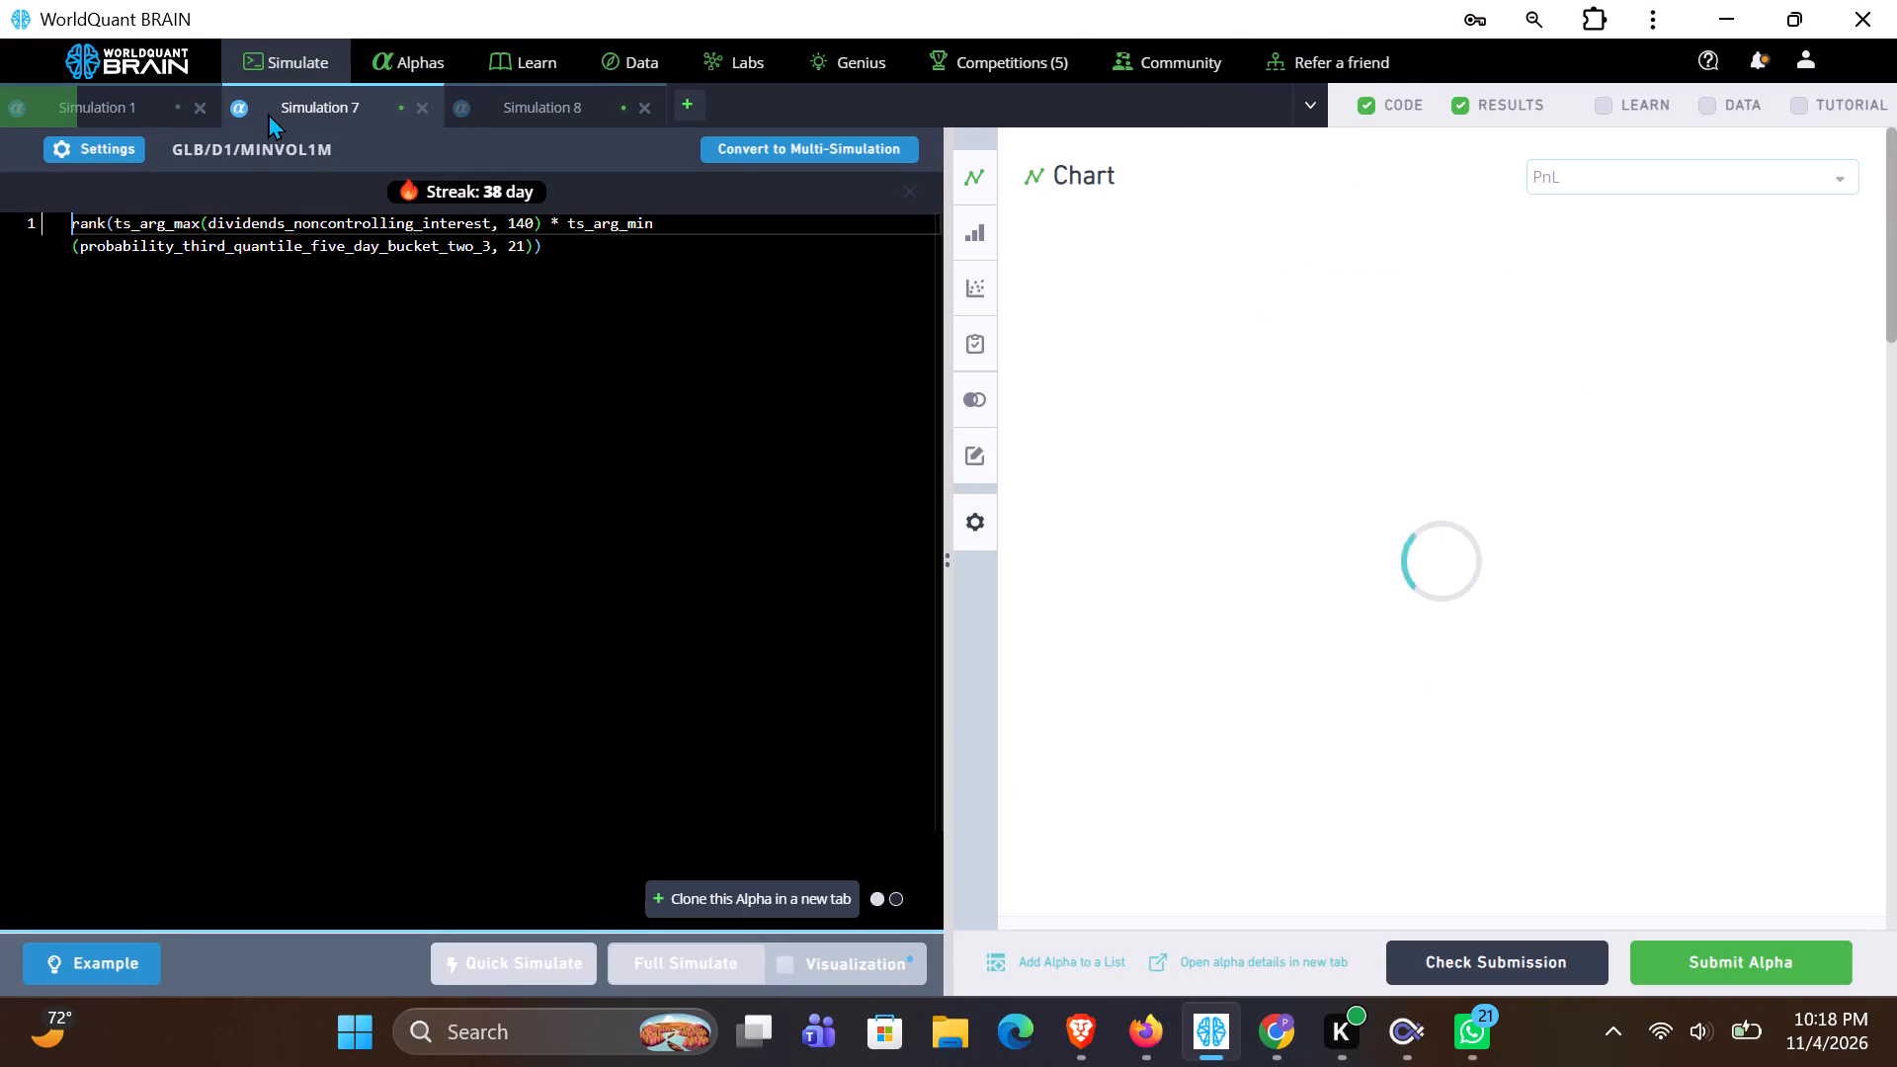
scroll(1243, 443, "down", 1)
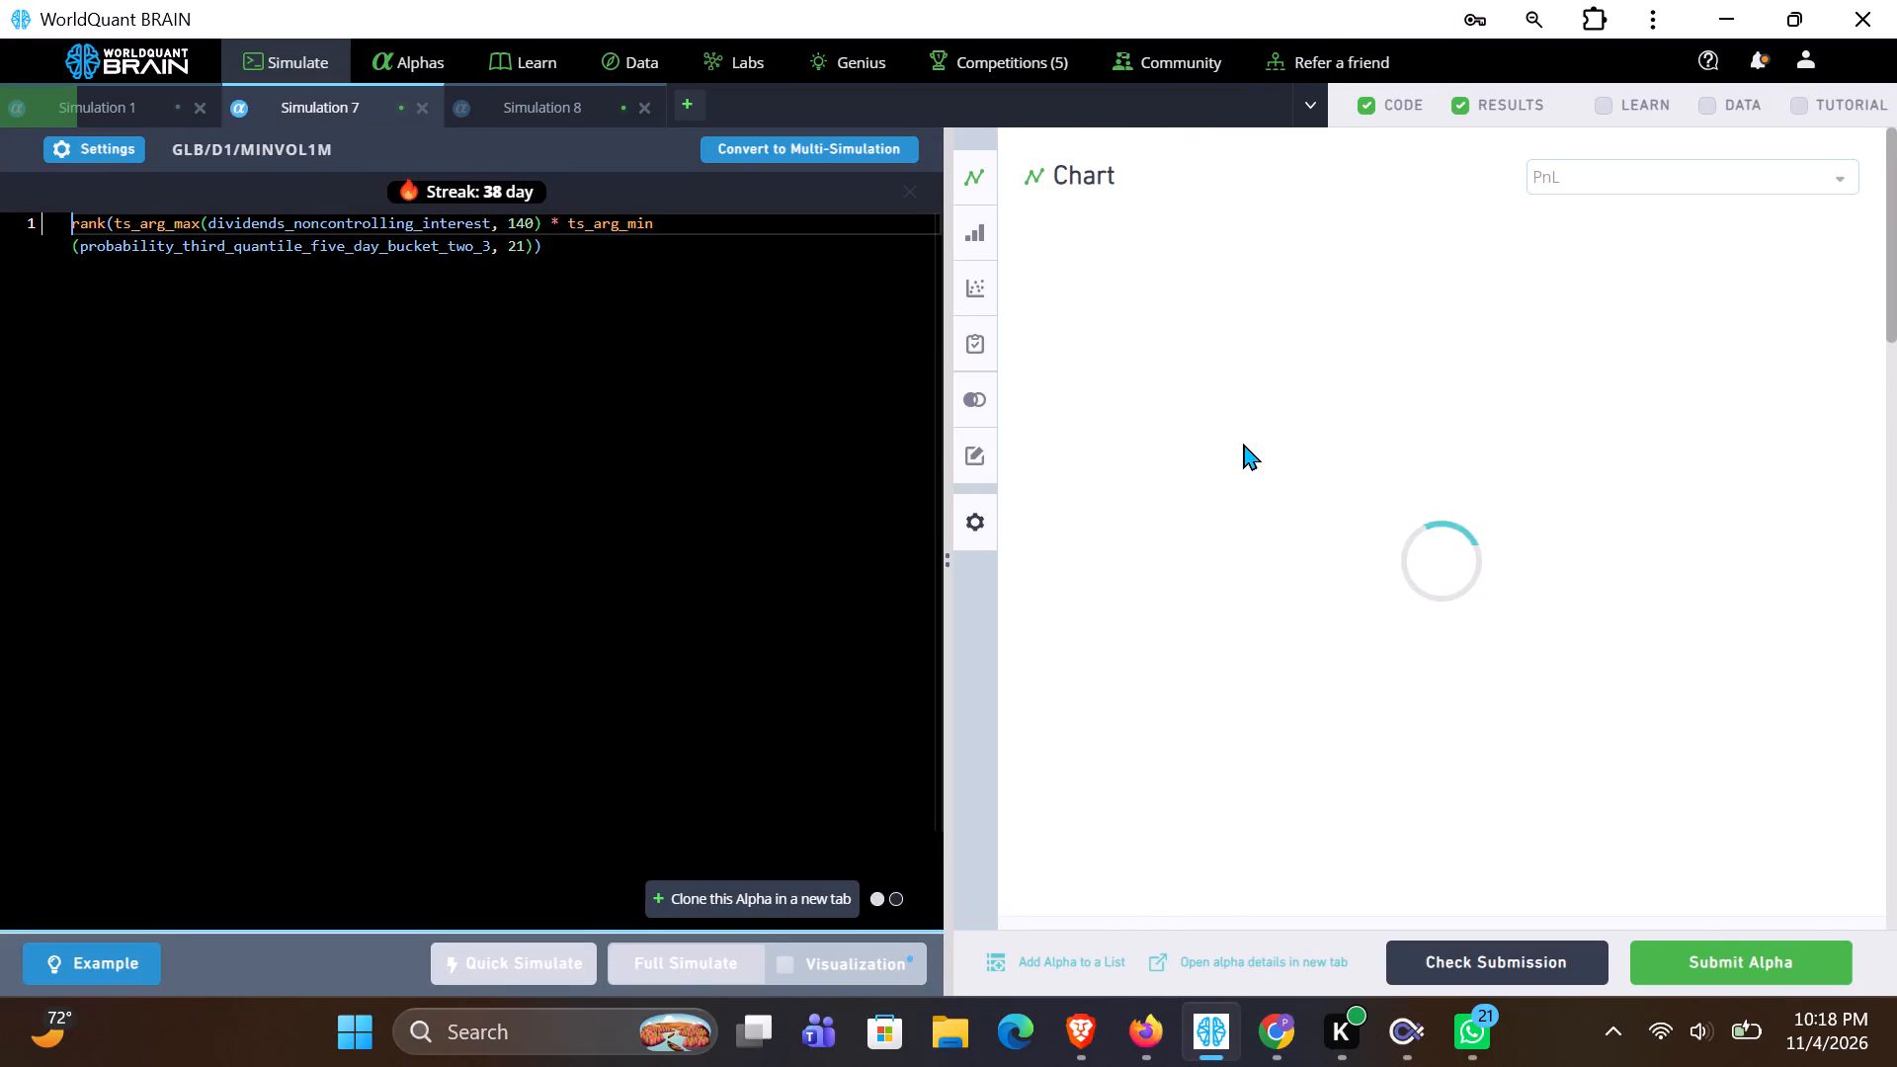
scroll(1243, 443, "down", 1)
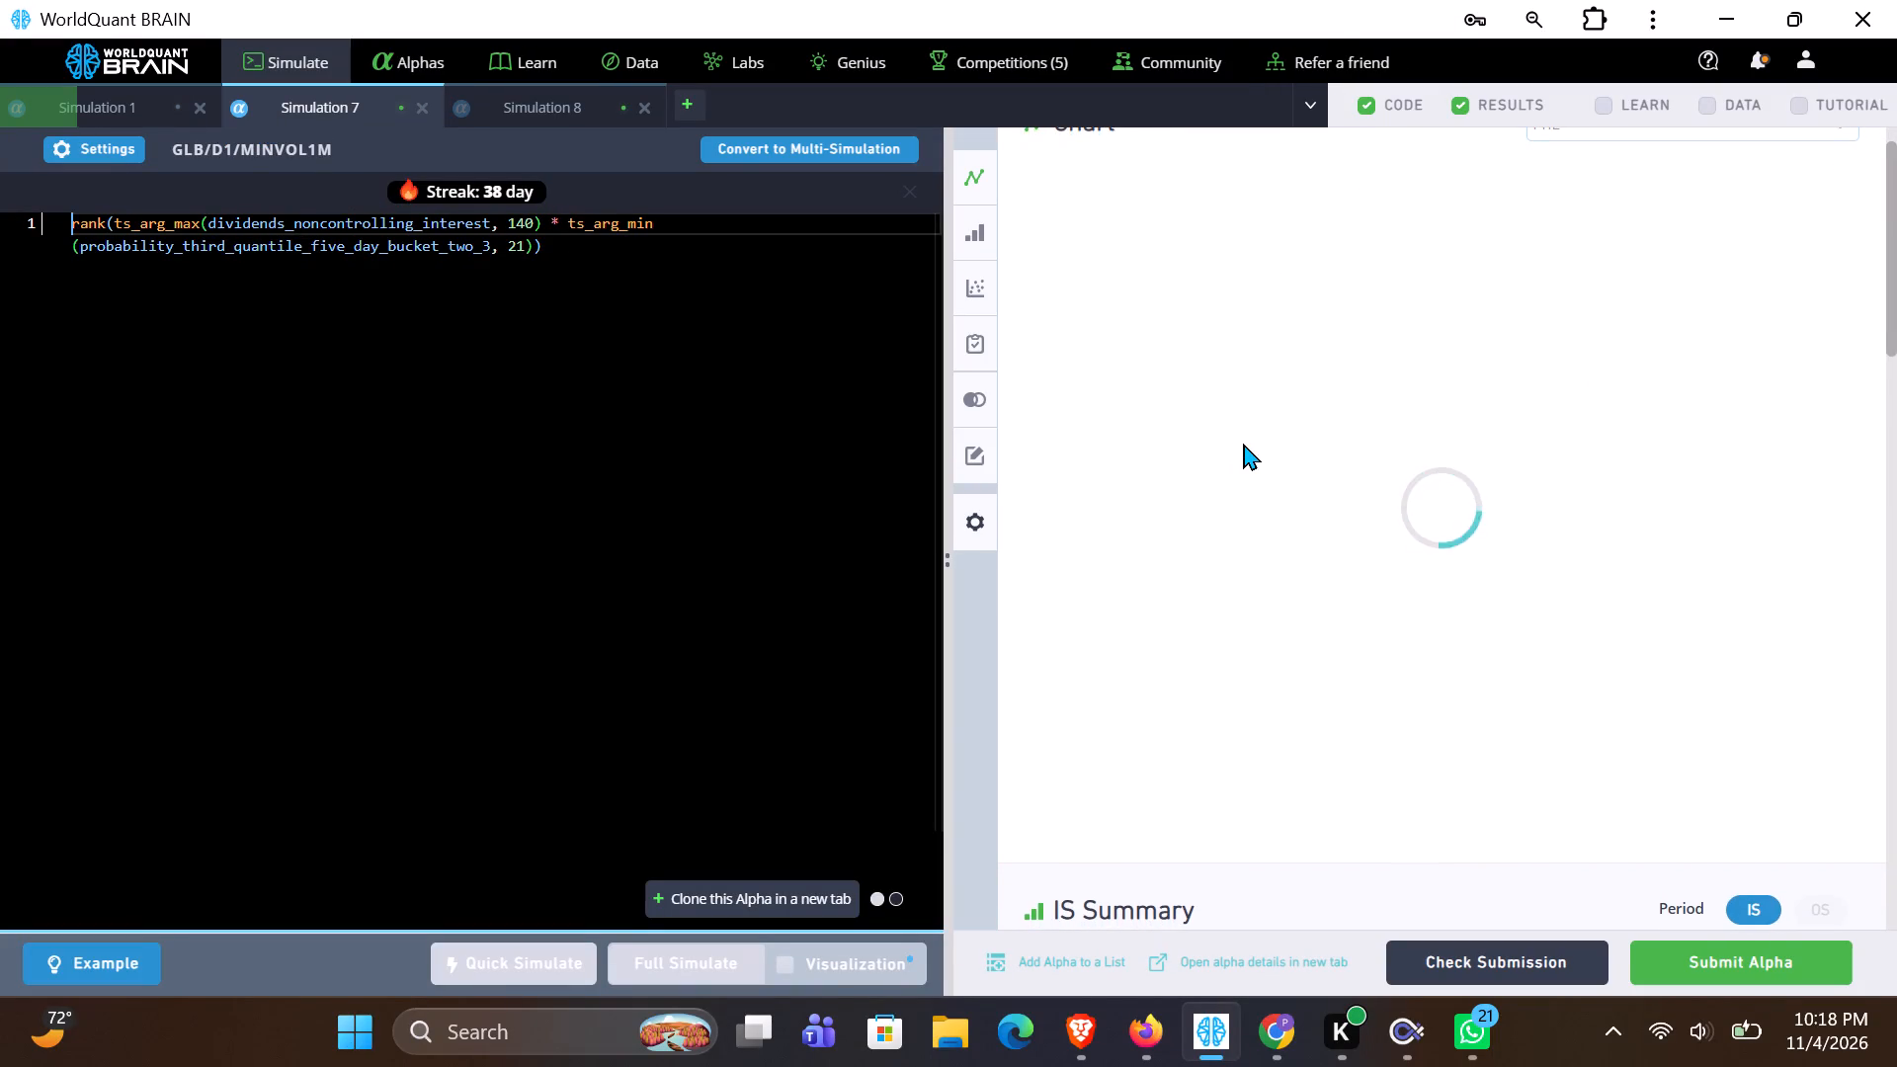
scroll(1243, 443, "down", 1)
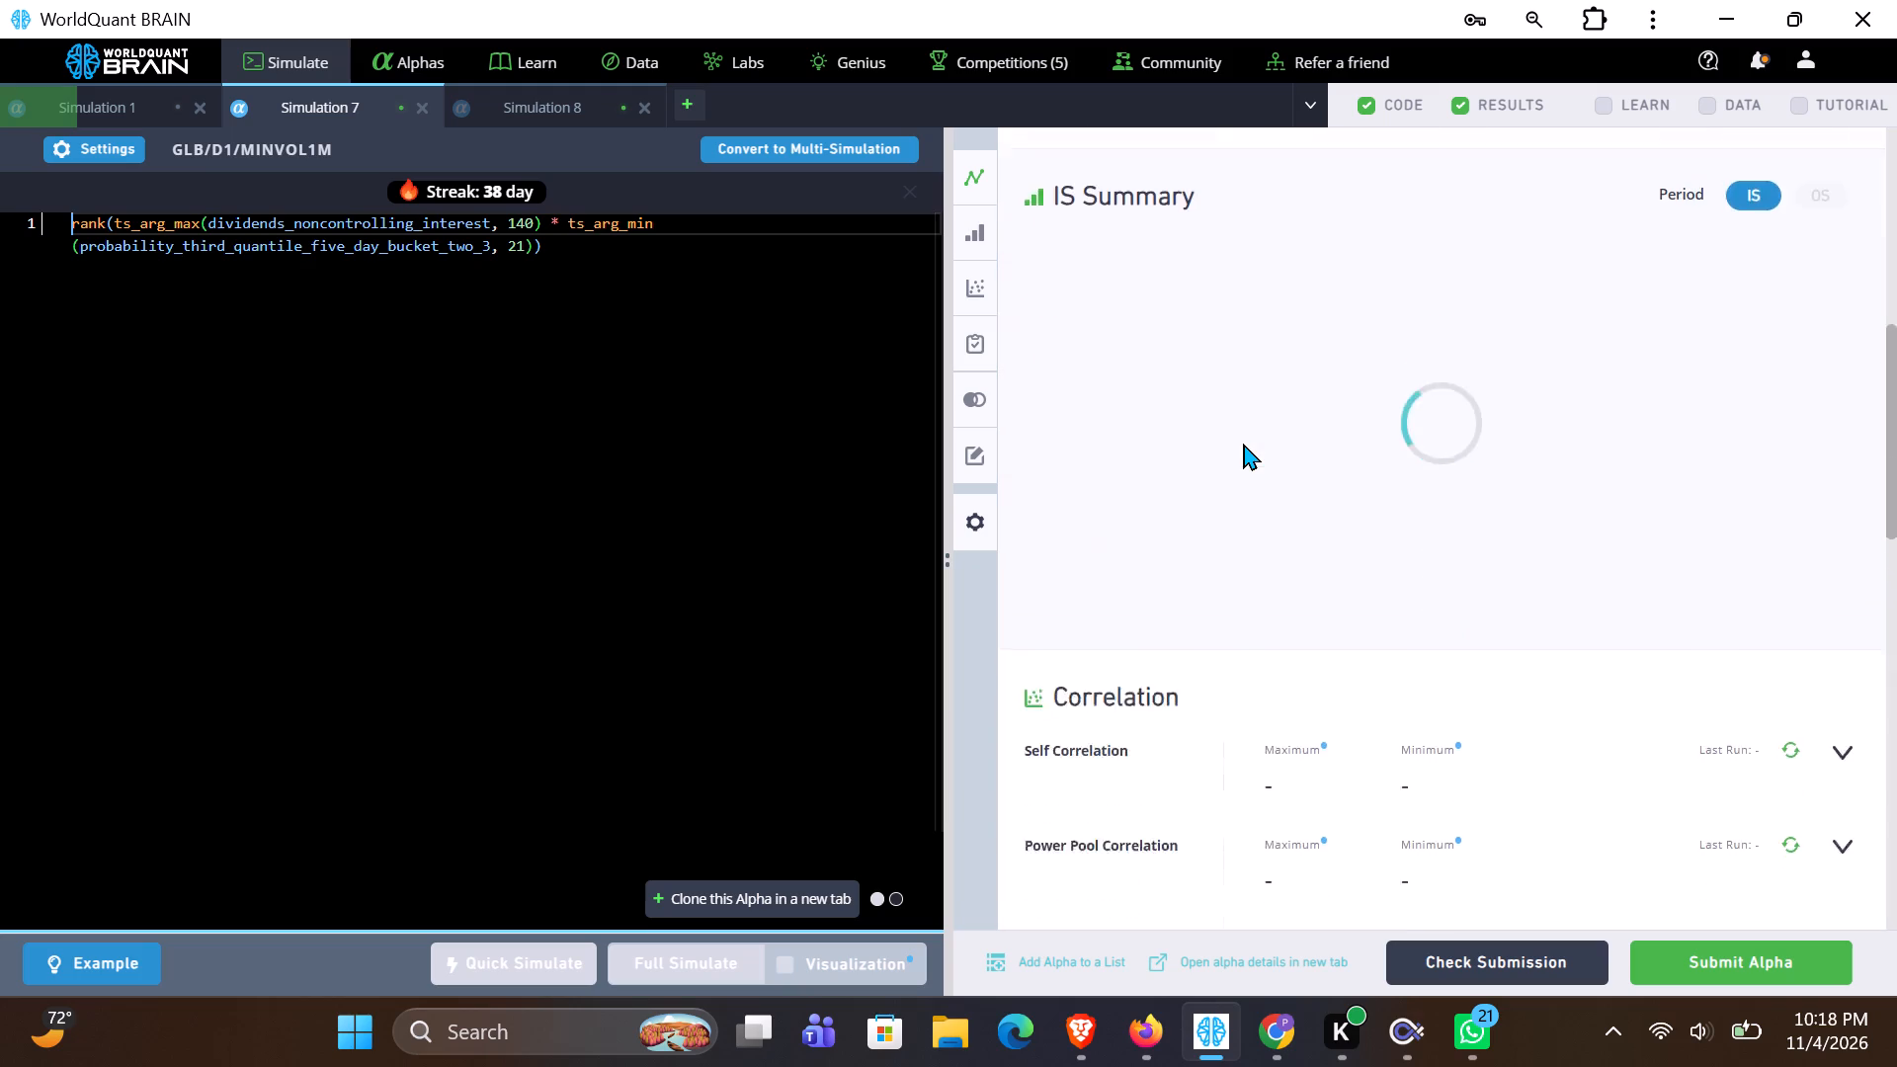
Create a new single simulation.
left_click(685, 108)
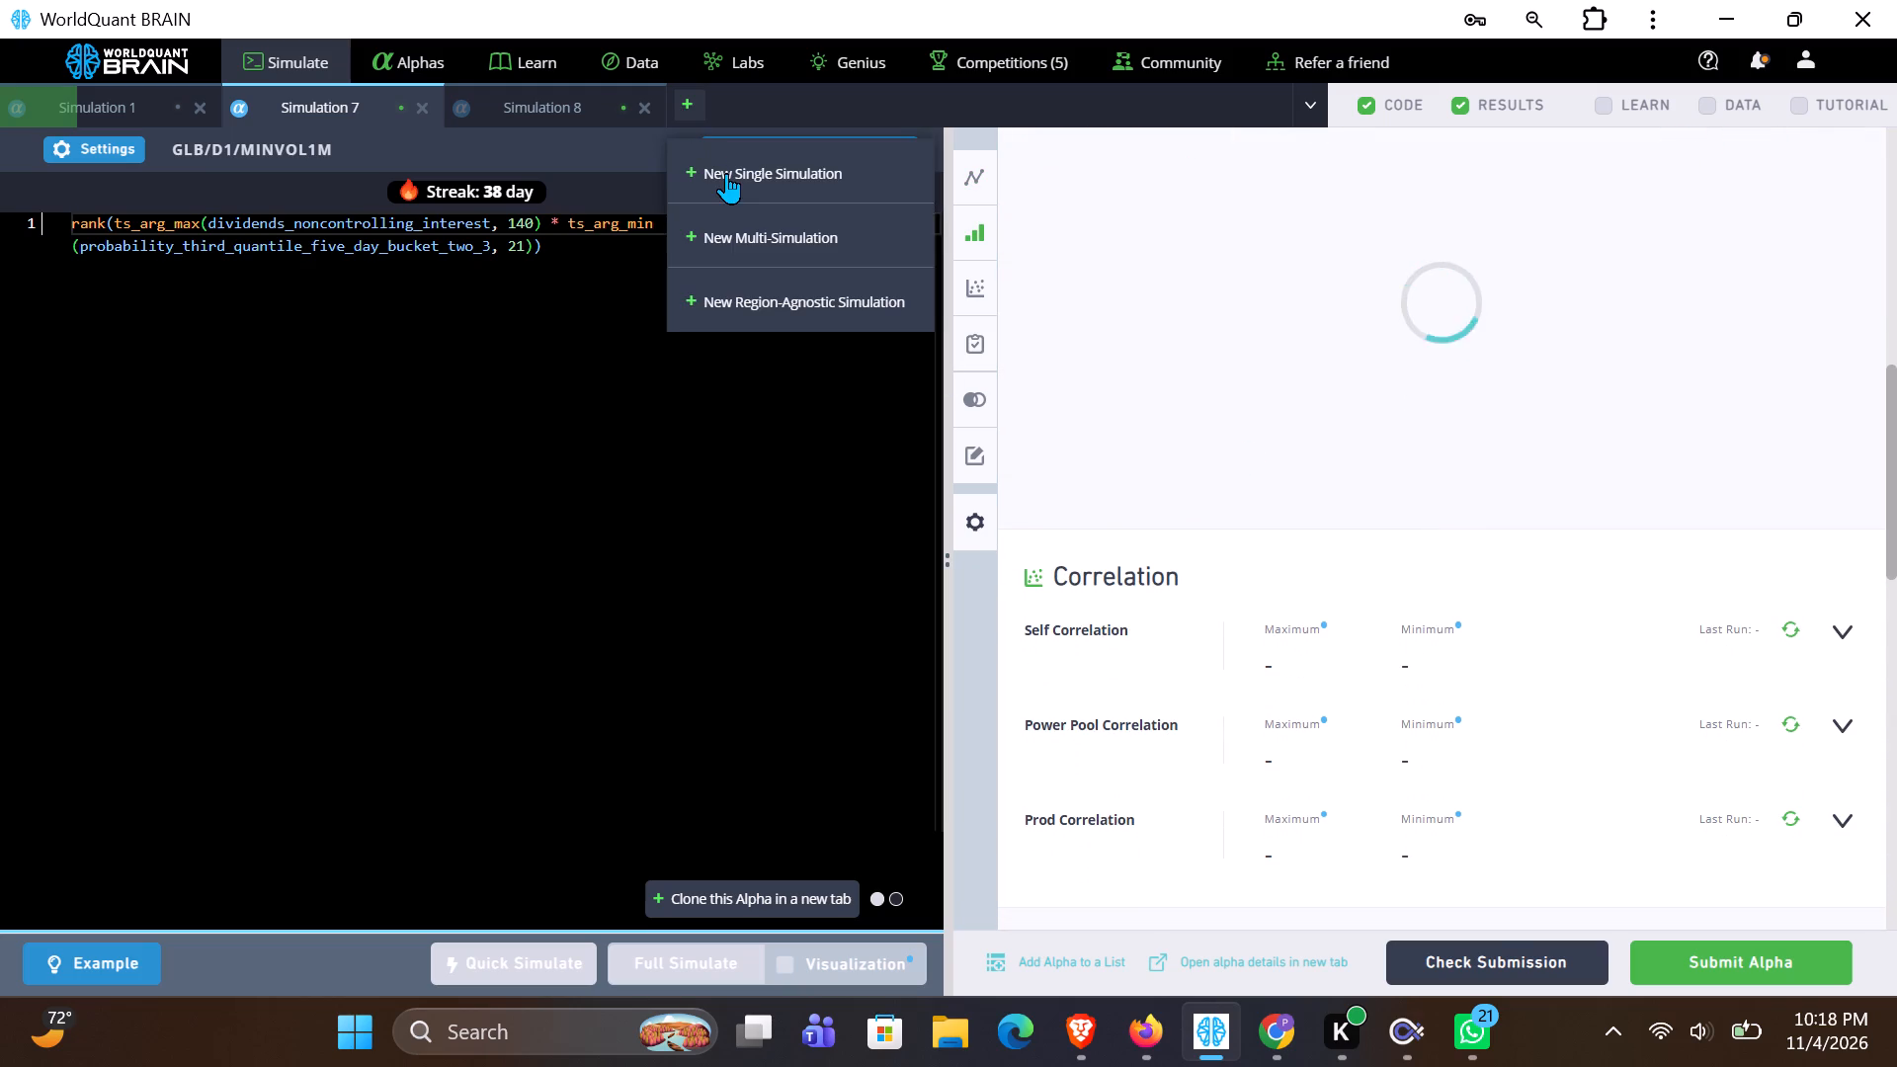
left_click(726, 173)
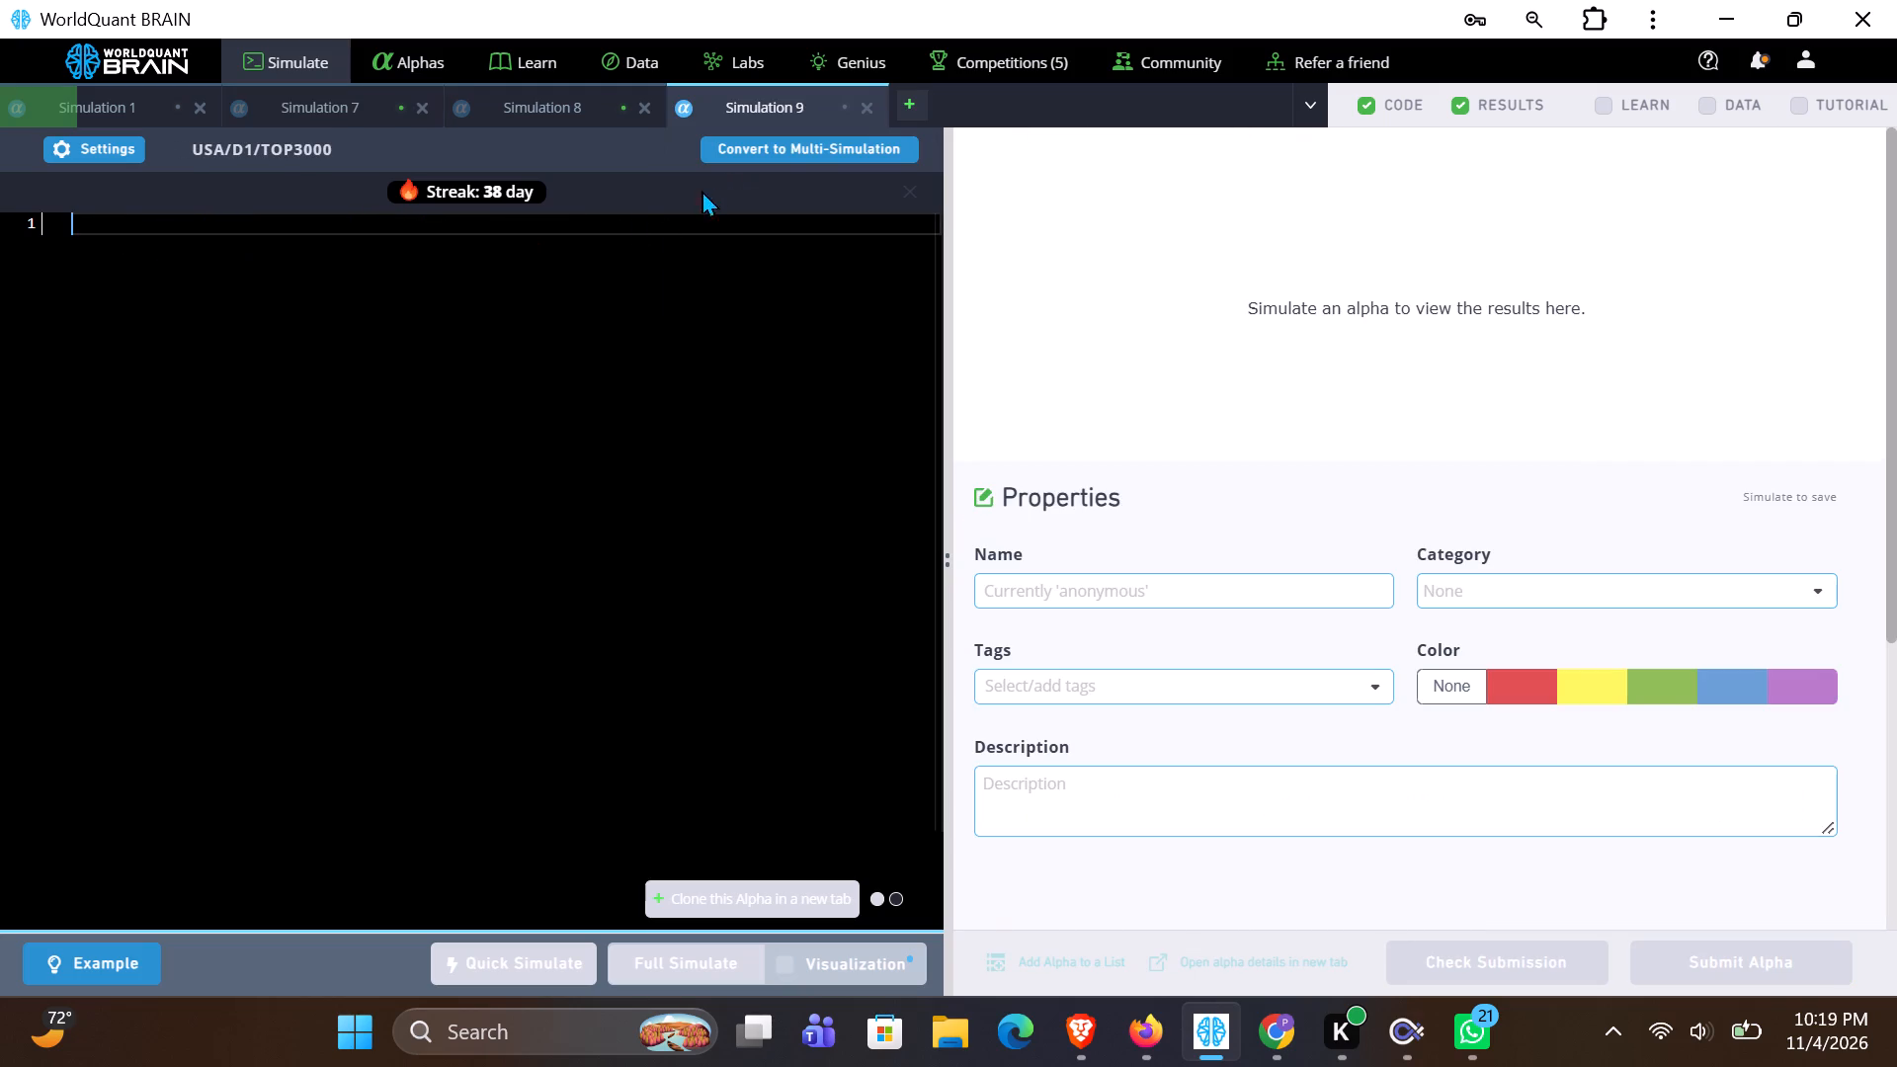
Start the new simulation's code by assigning the ts_arg_max operator to a variable named Walker.
left_click(611, 233)
key("a")
key("BackSpace")
type("alker")
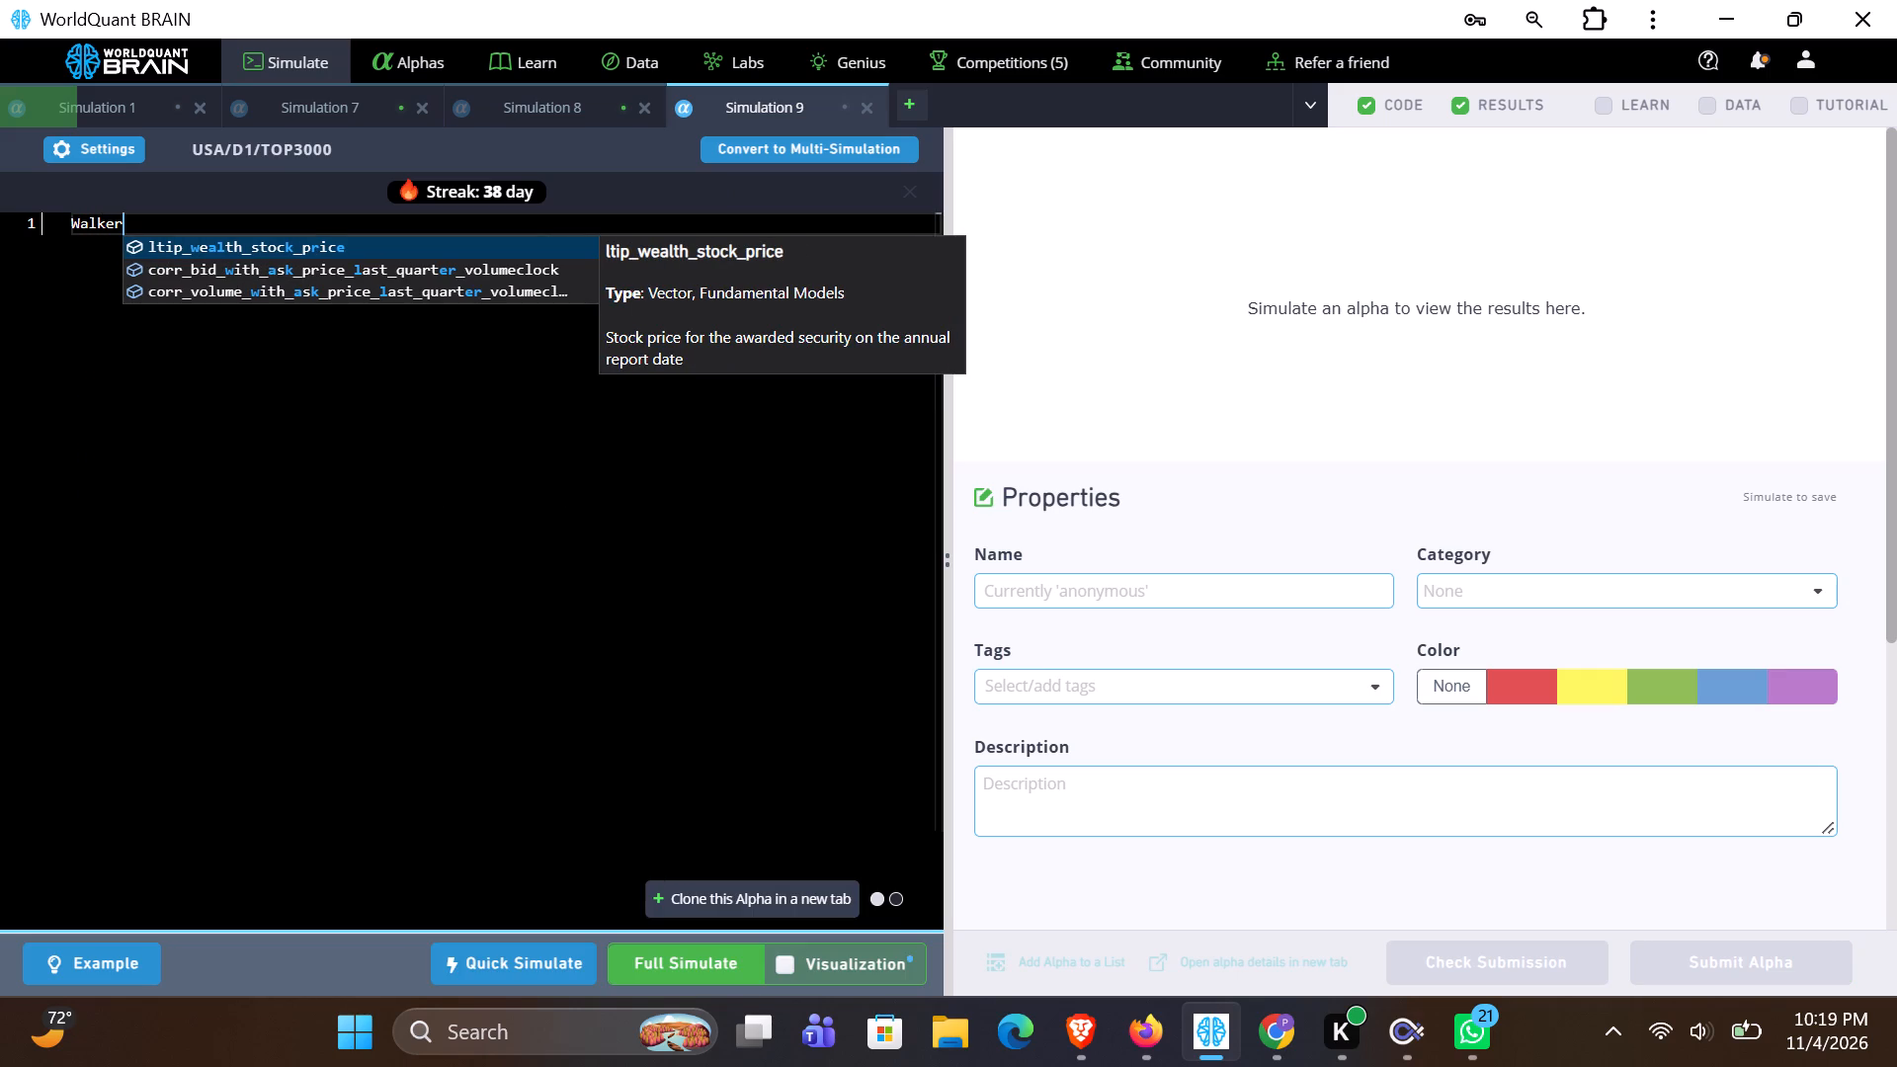
key("equal")
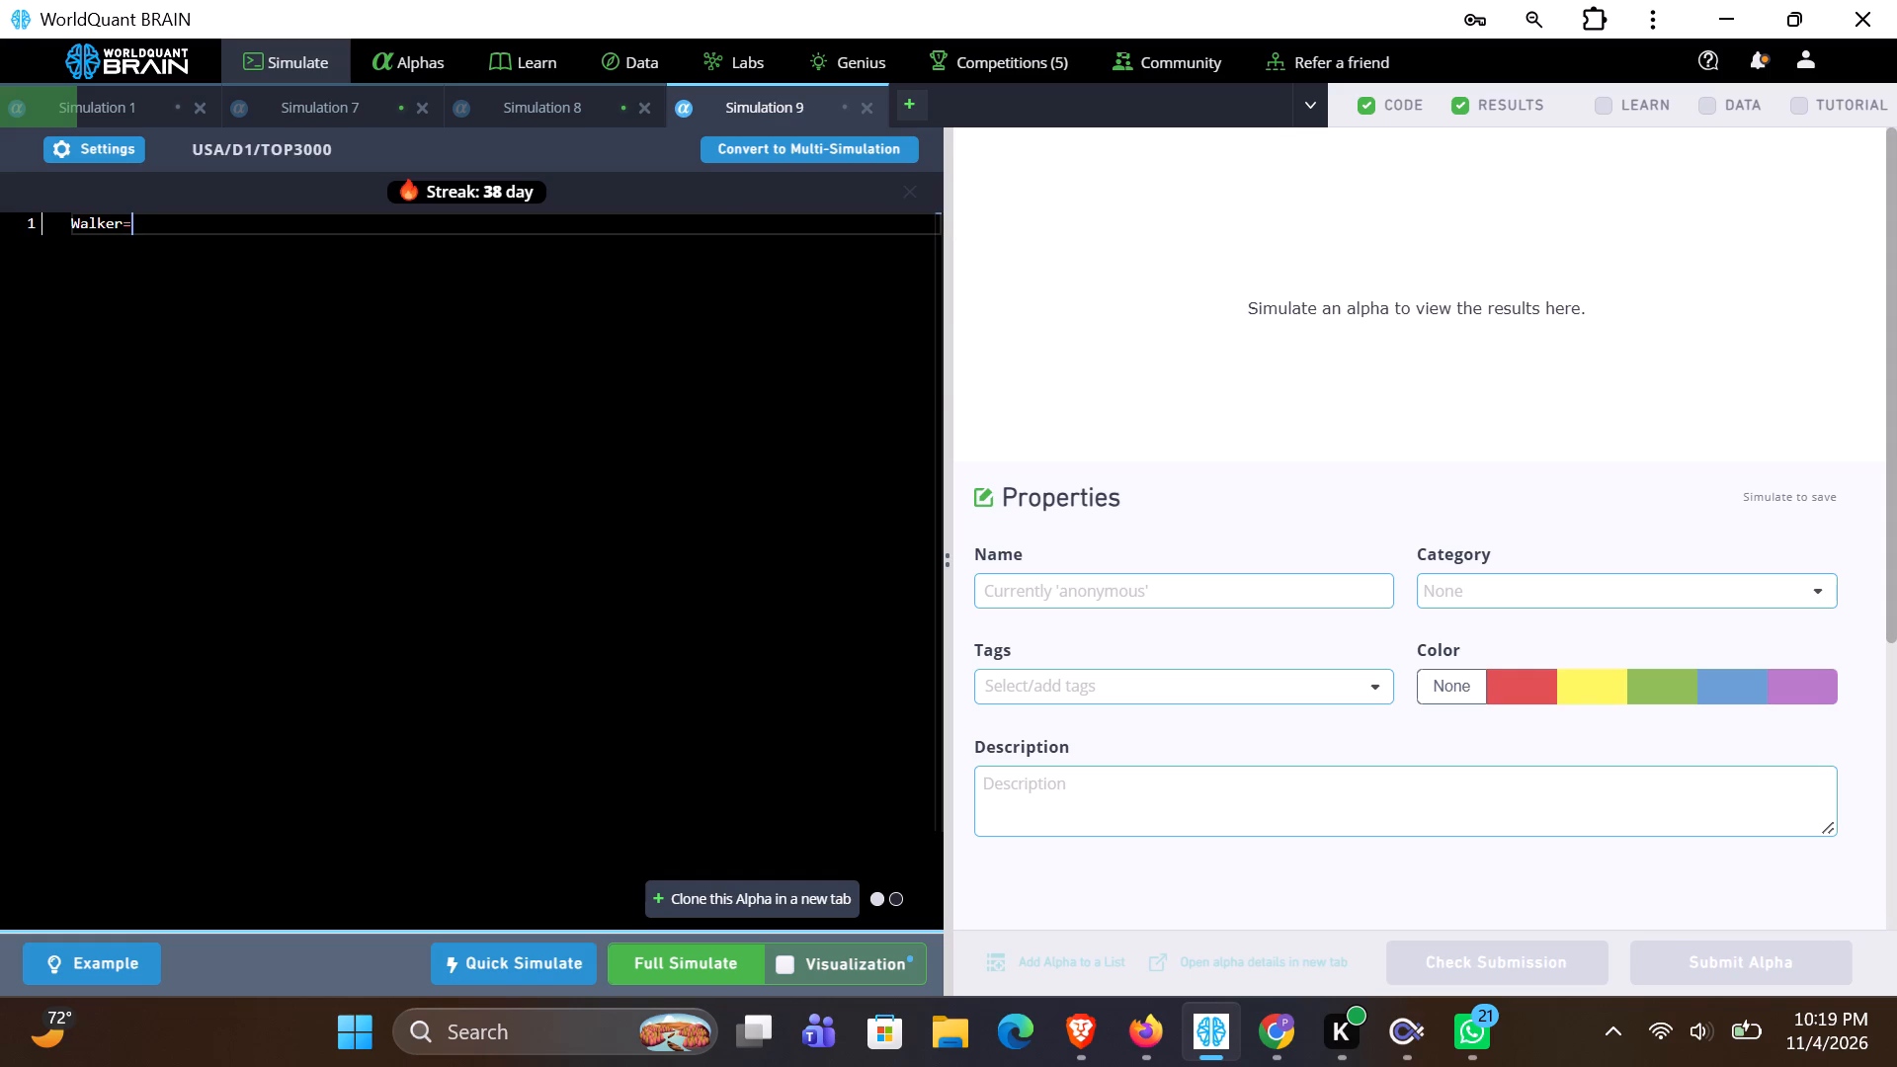
type("ts-")
type("arg")
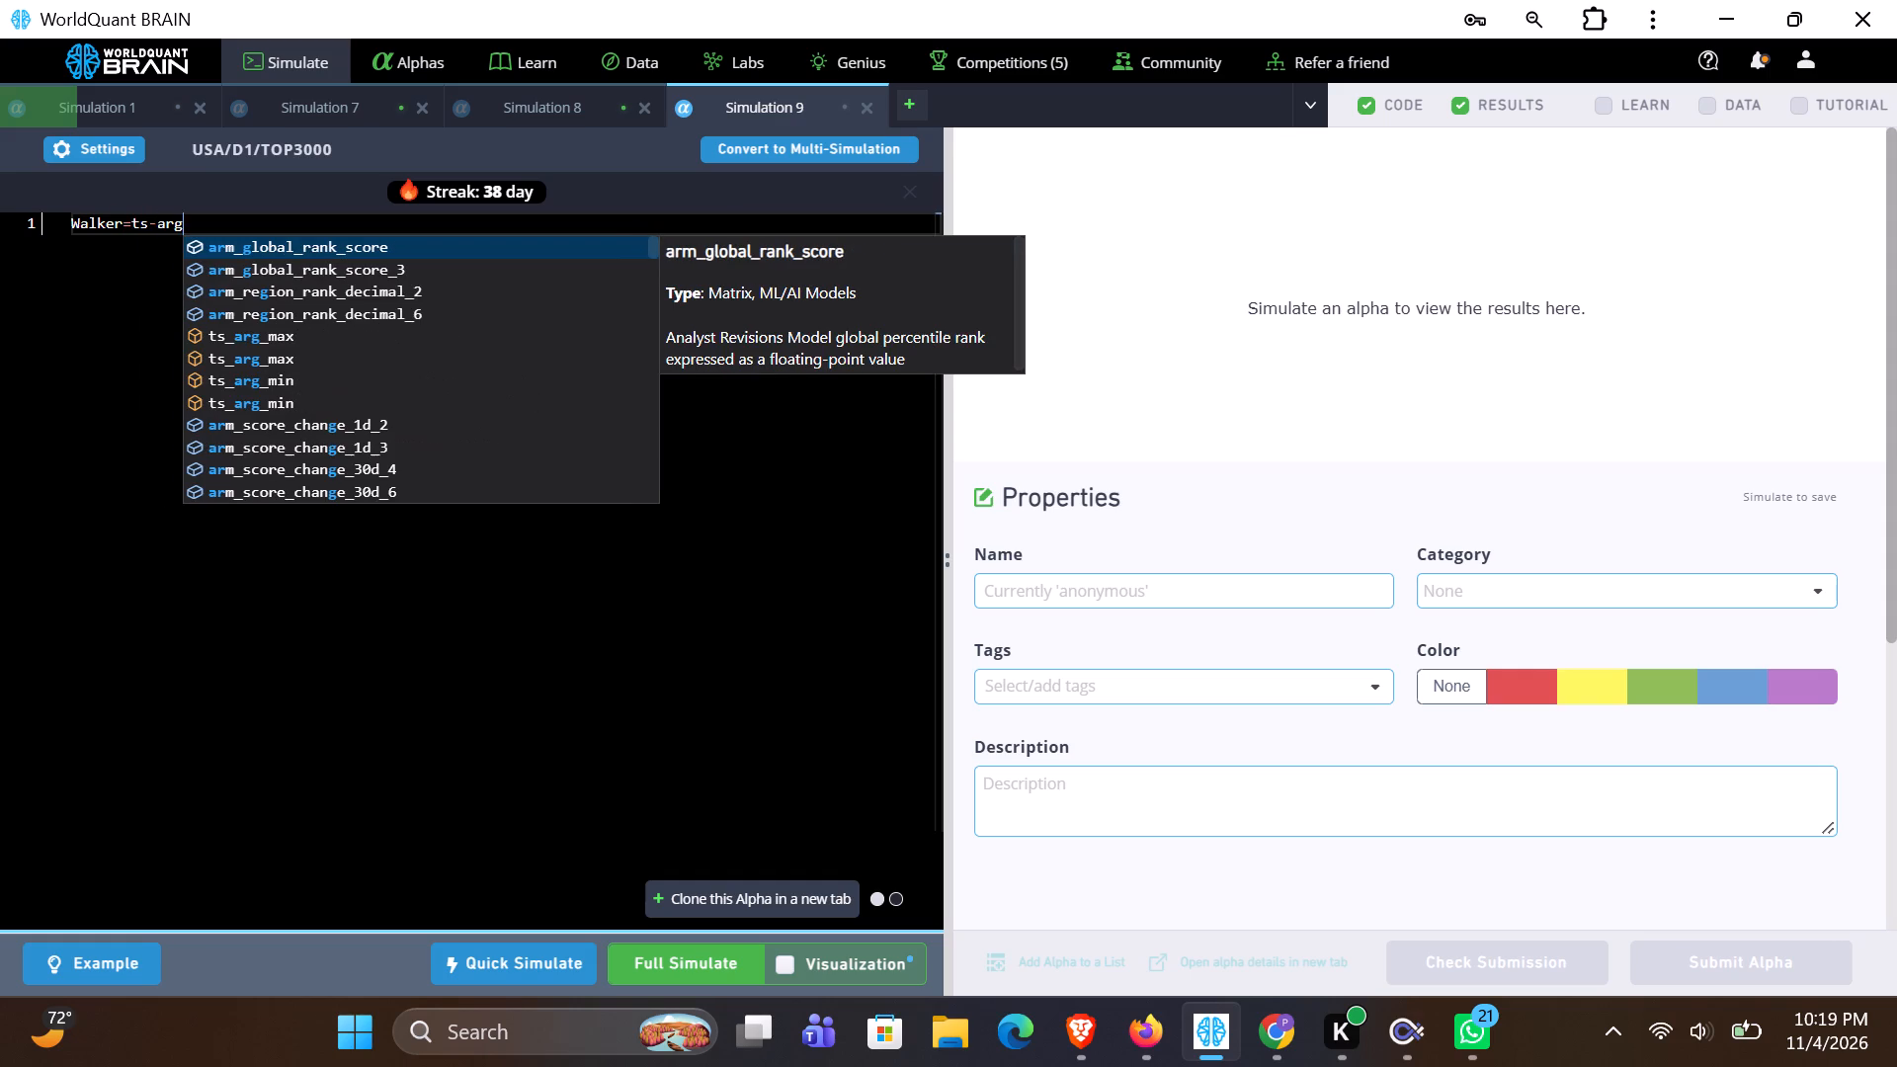
key("BackSpace")
key("BackSpace")
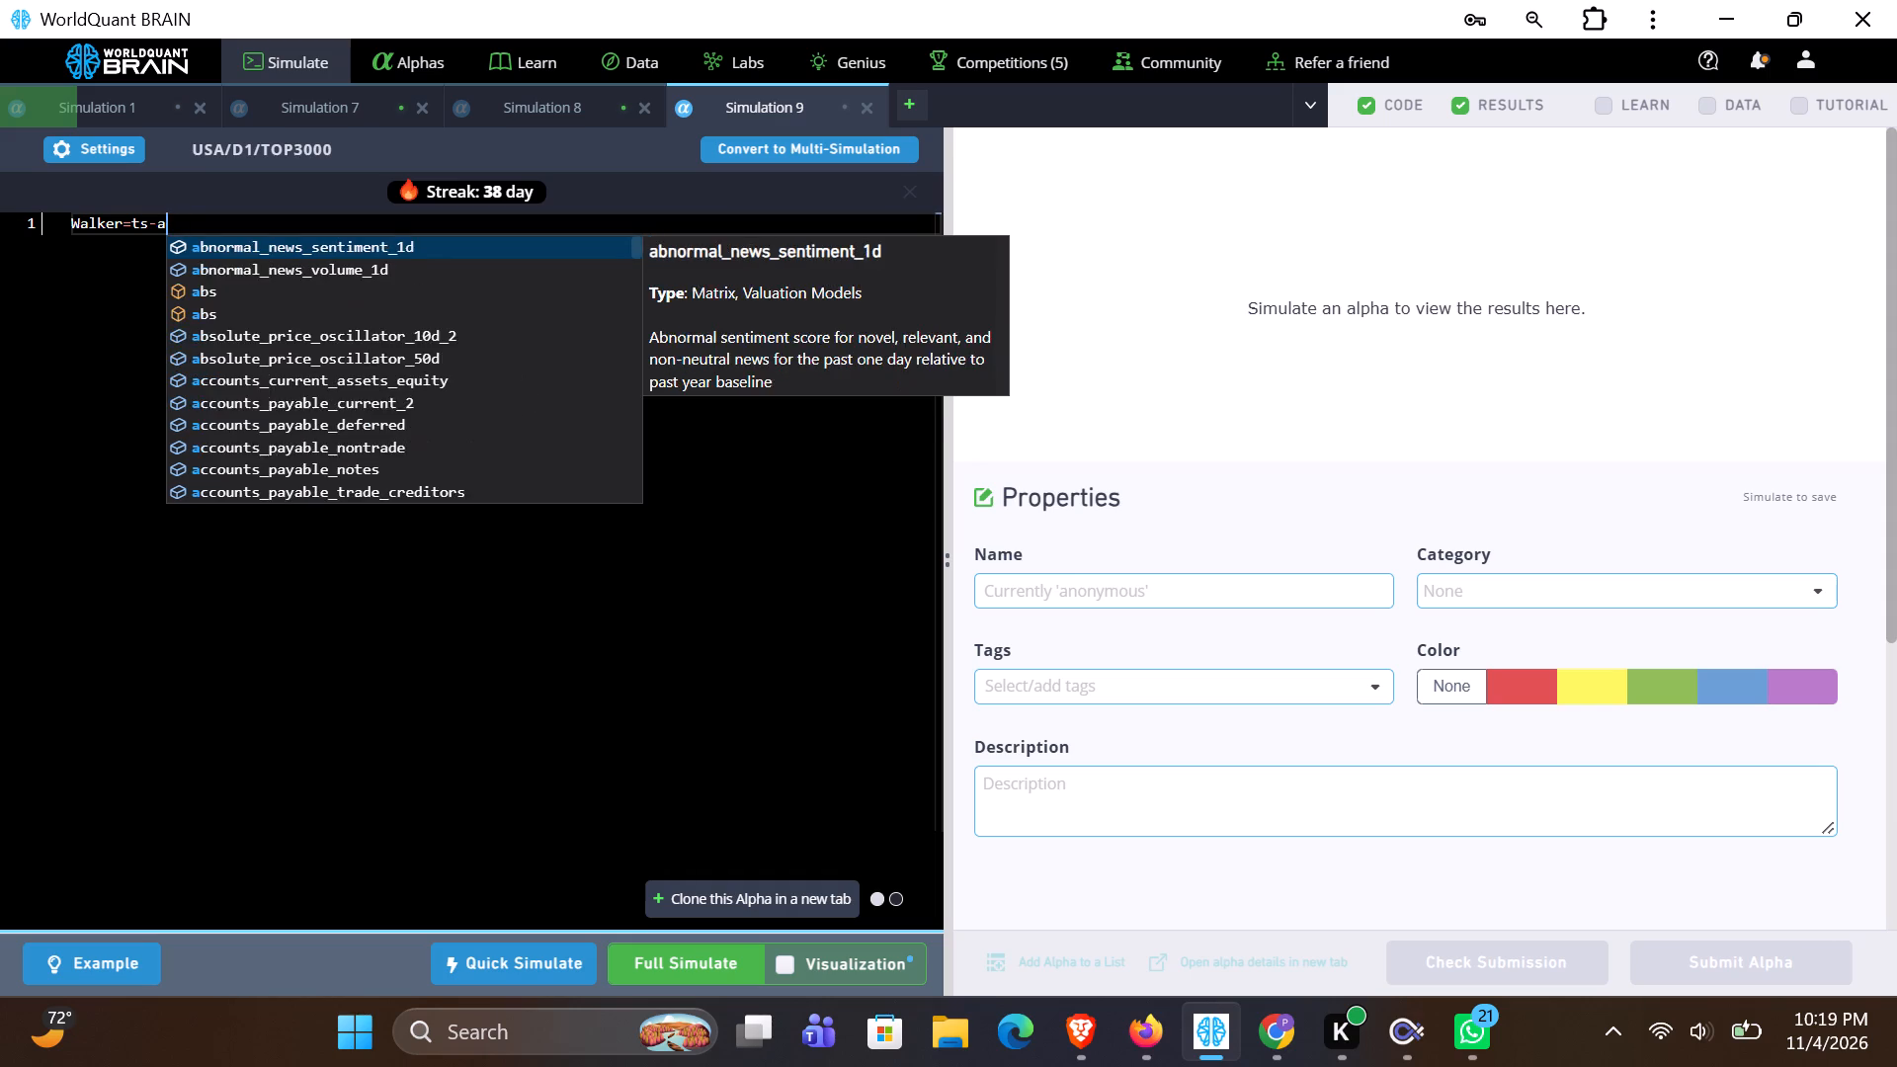
key("BackSpace")
key("BackSpace")
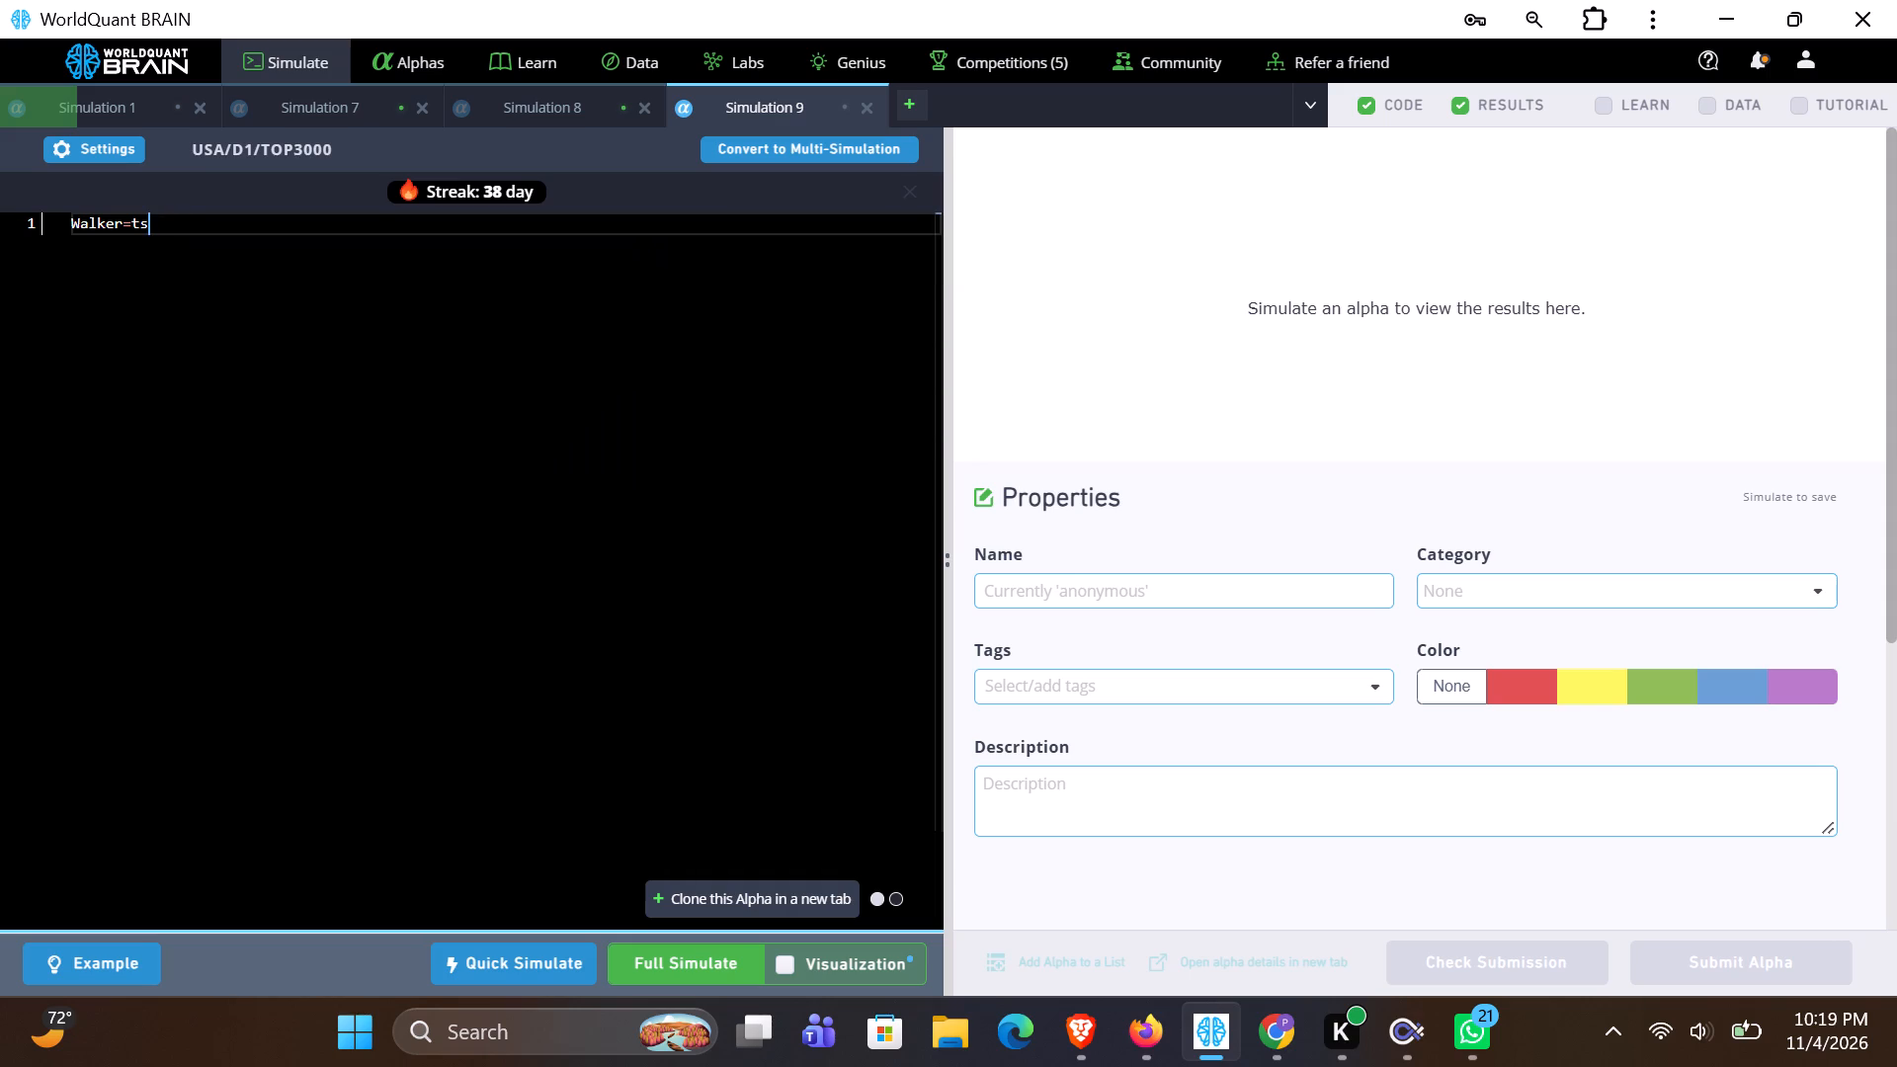
key("shift+underscore")
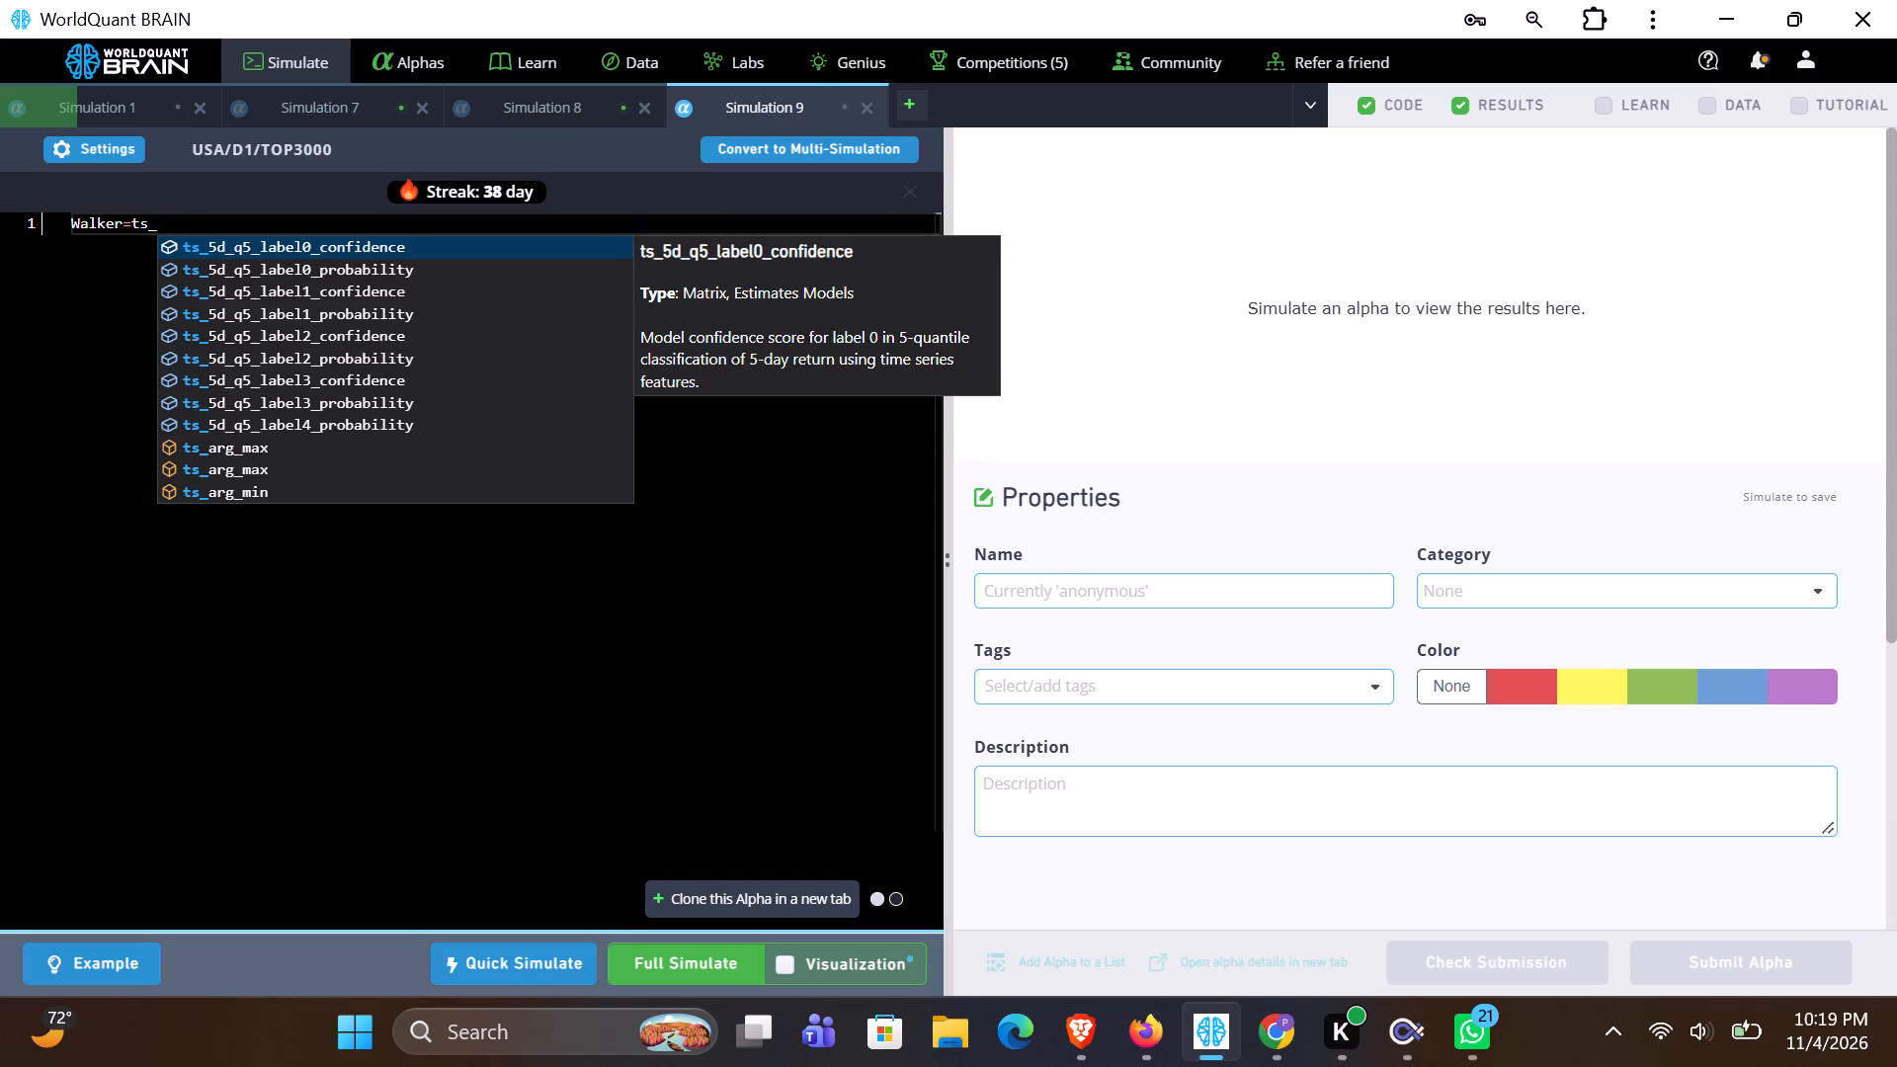
type("arg")
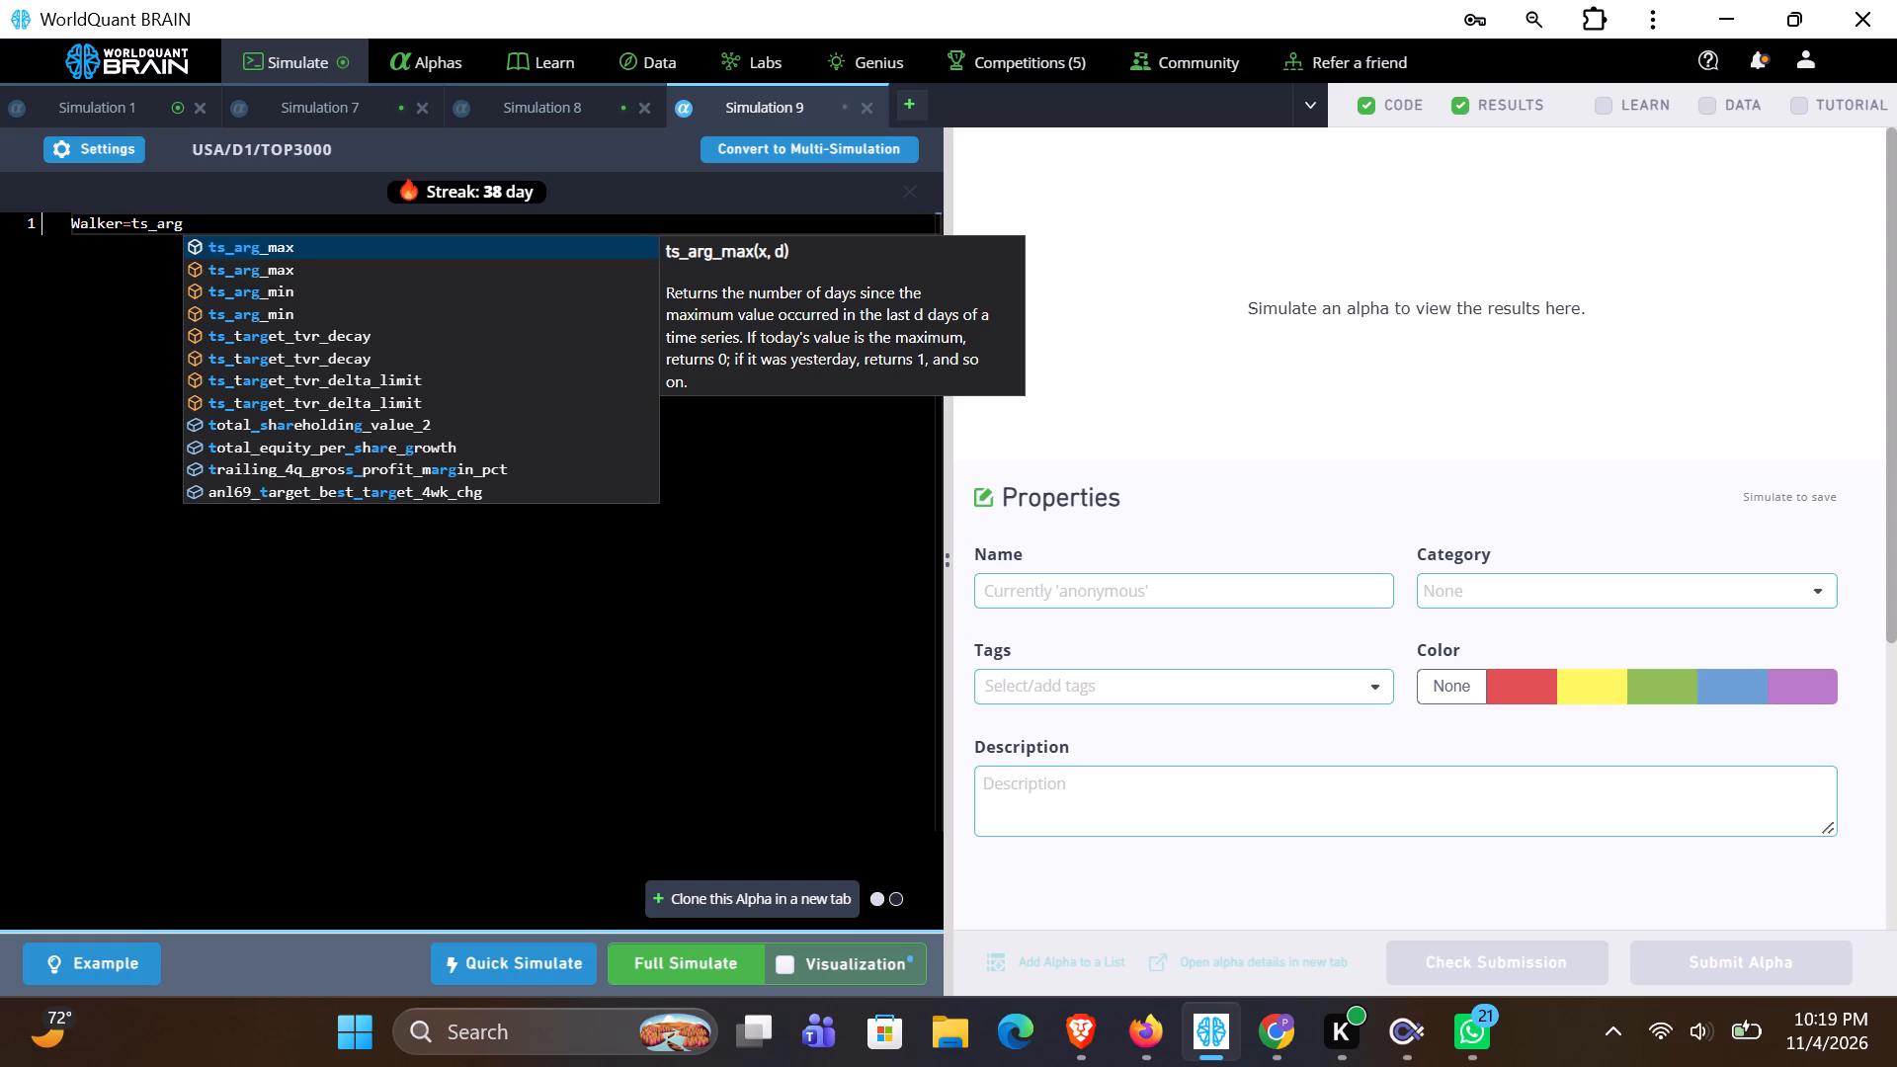
key("shift+underscore")
type("ma")
key("x")
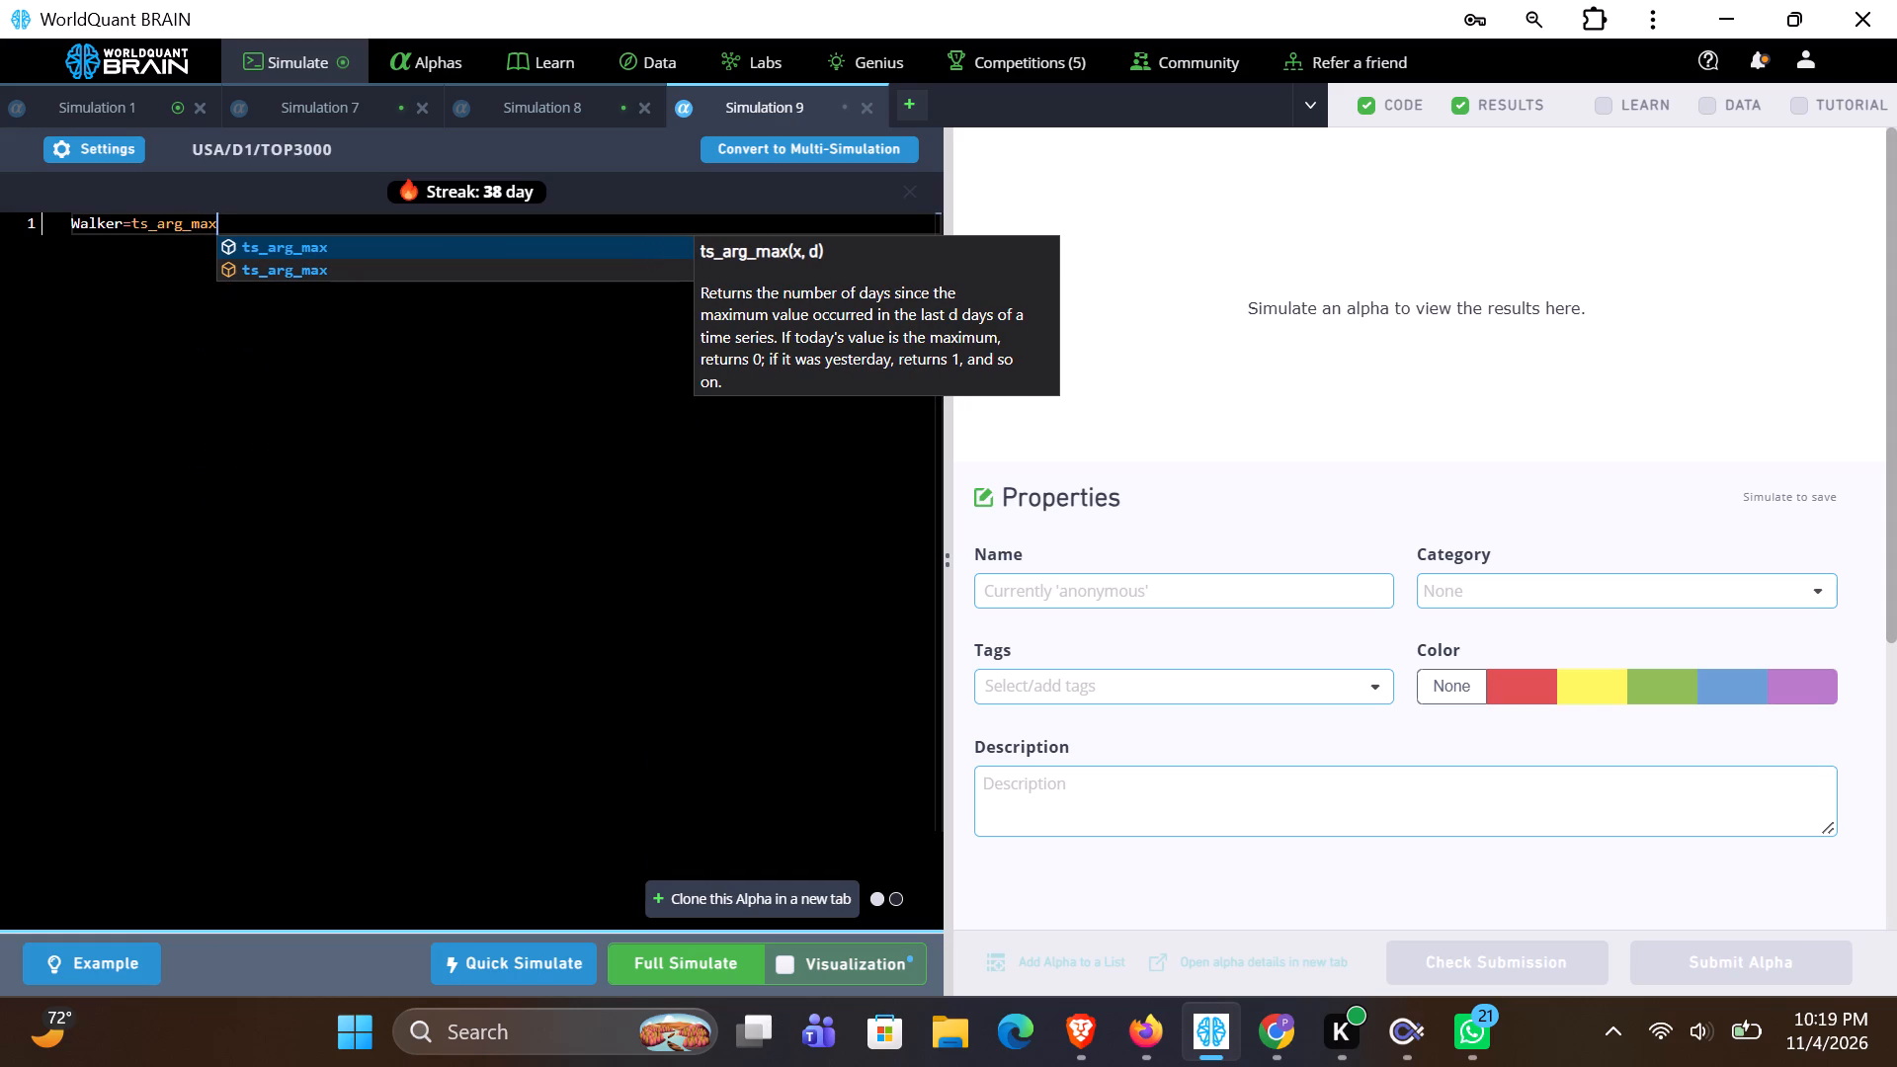
Give ts_arg_max the arguments rsk70_mfm2_gemtrd_growth and 120, and end the Walker statement with a semicolon.
key("shift+parenleft")
type("rs")
key("k")
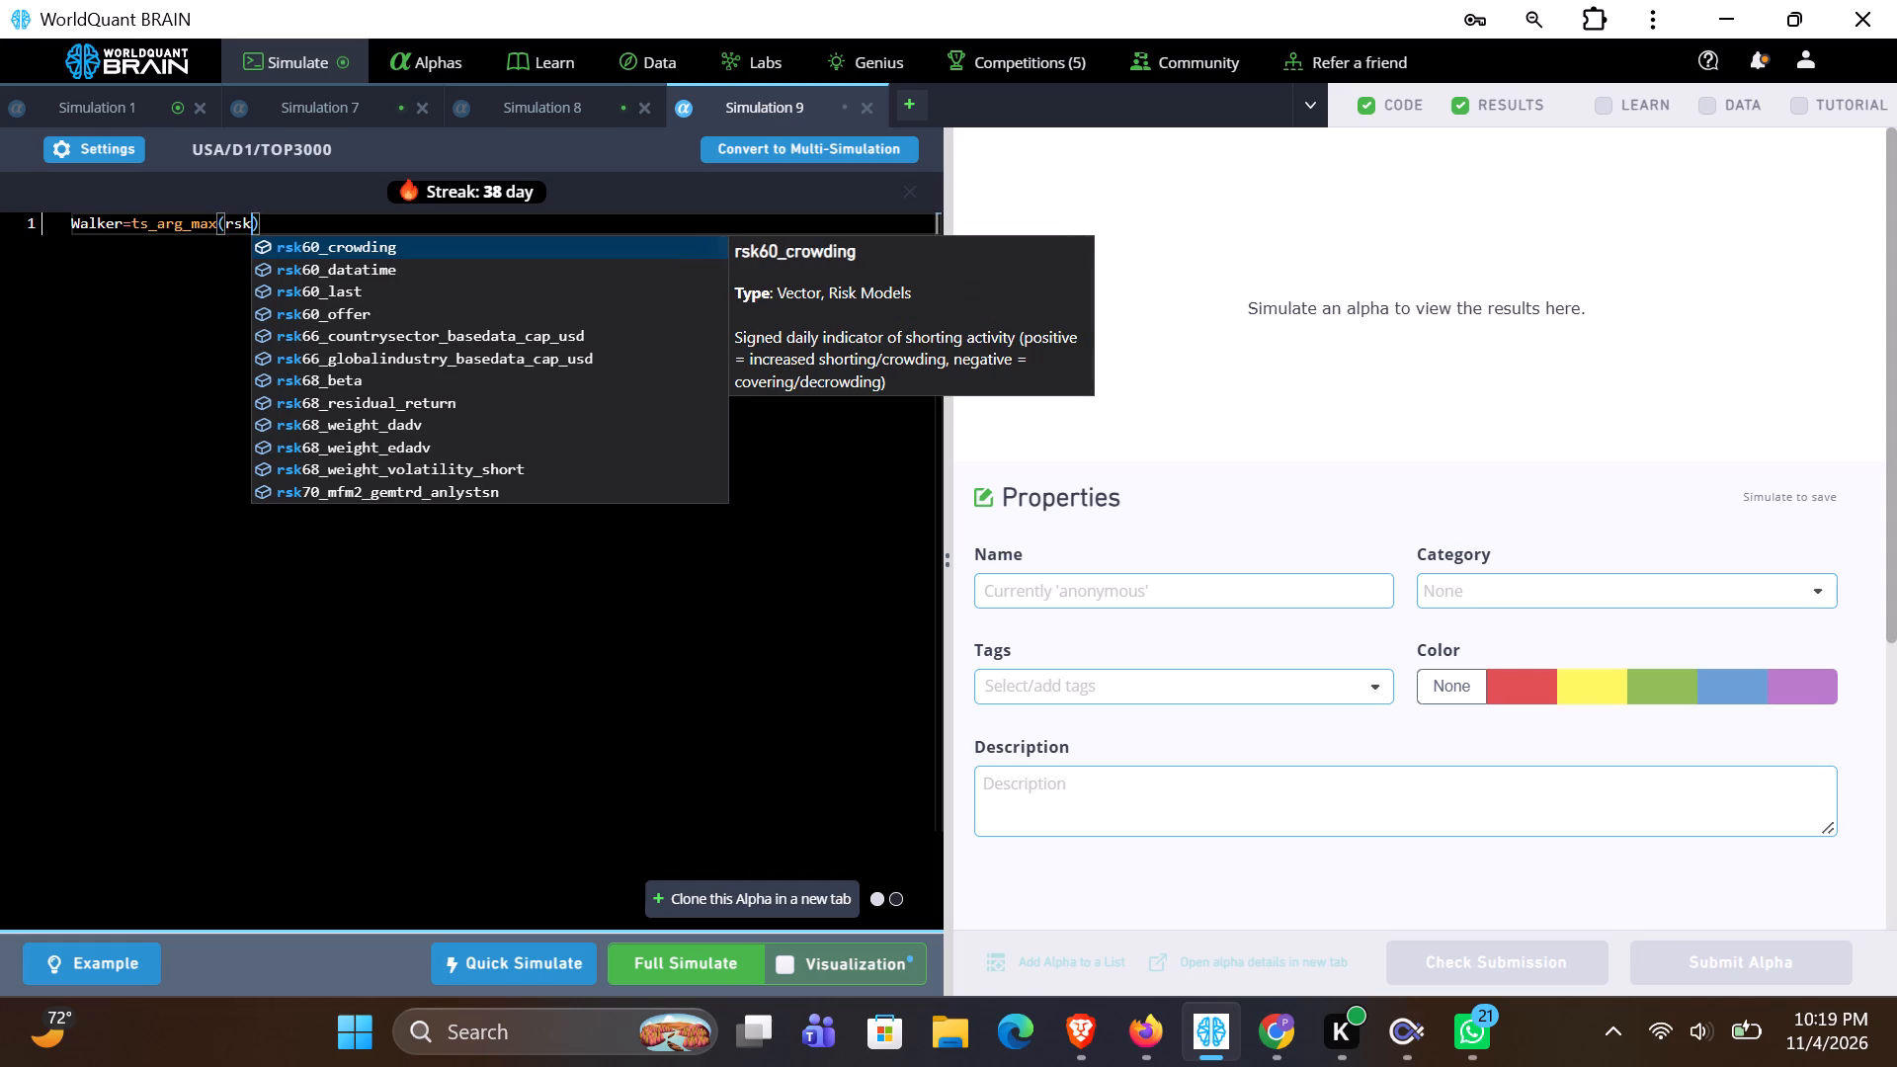
type("70")
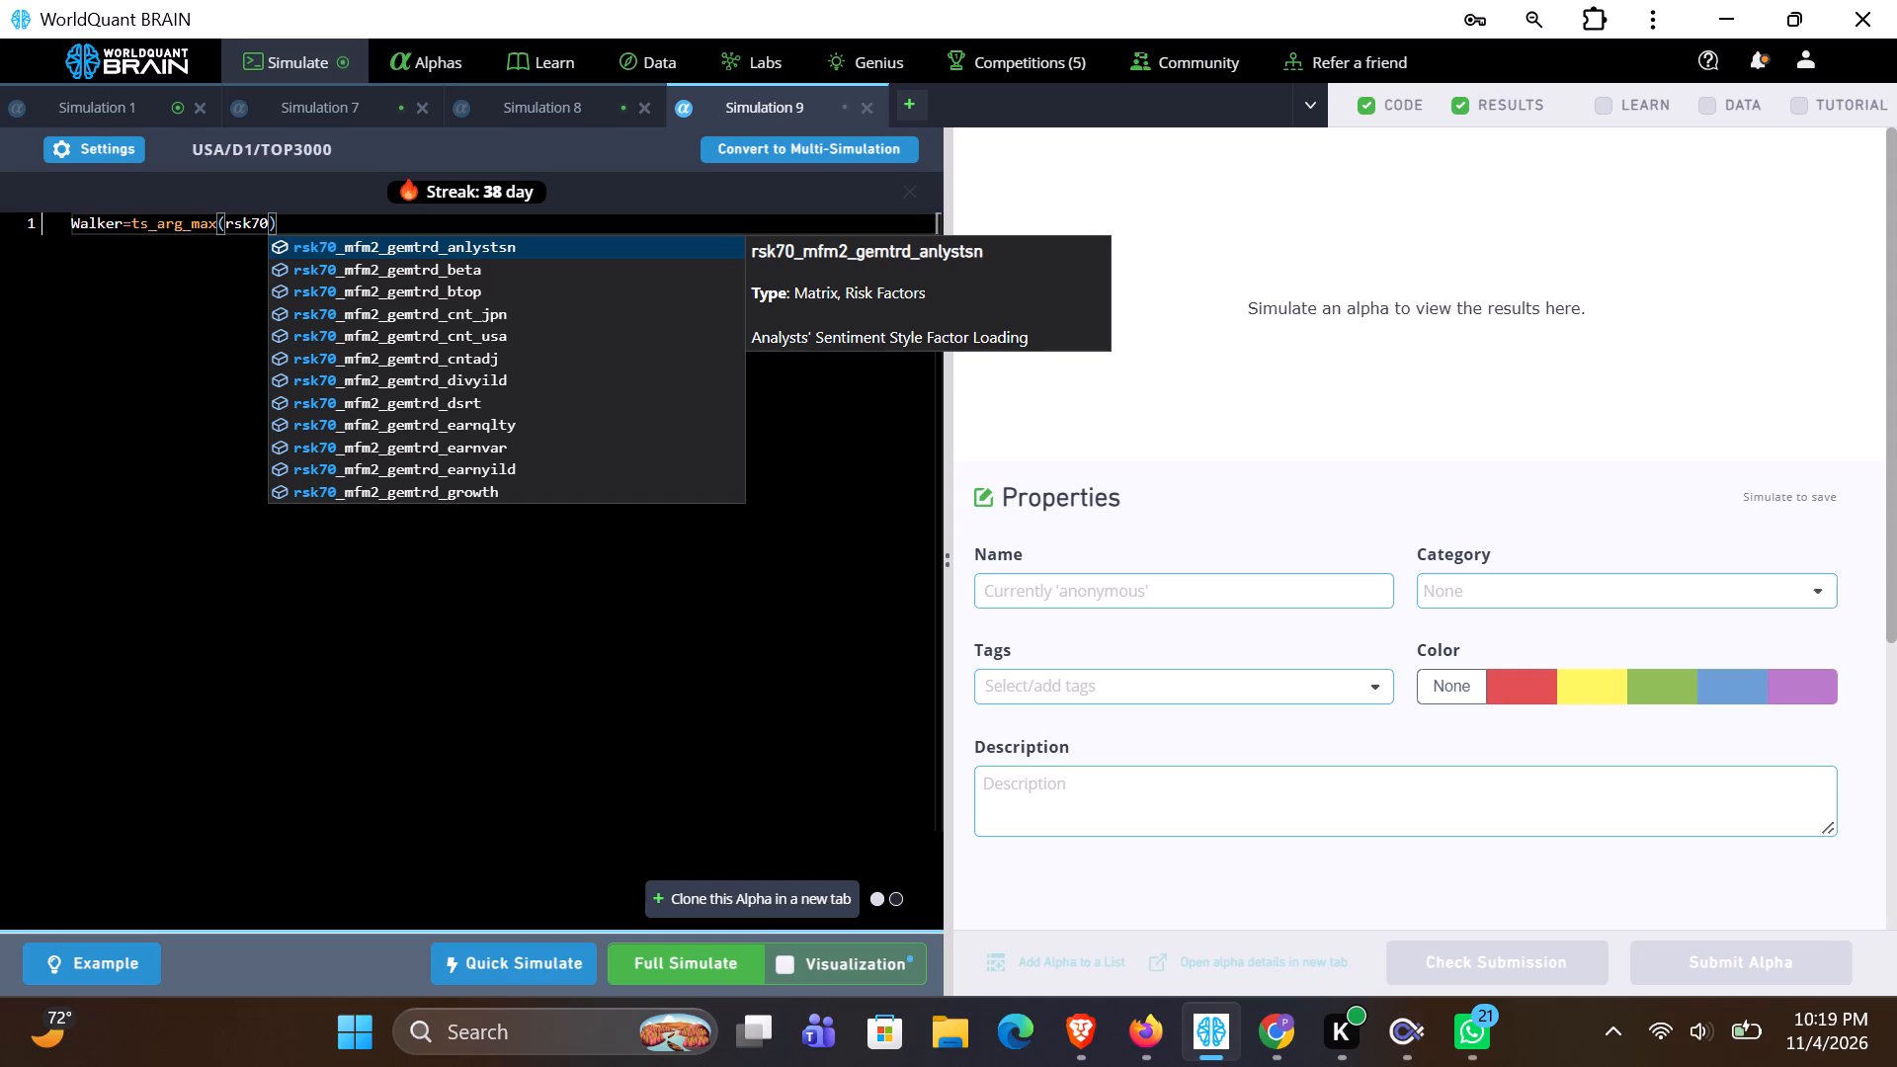
left_click(520, 484)
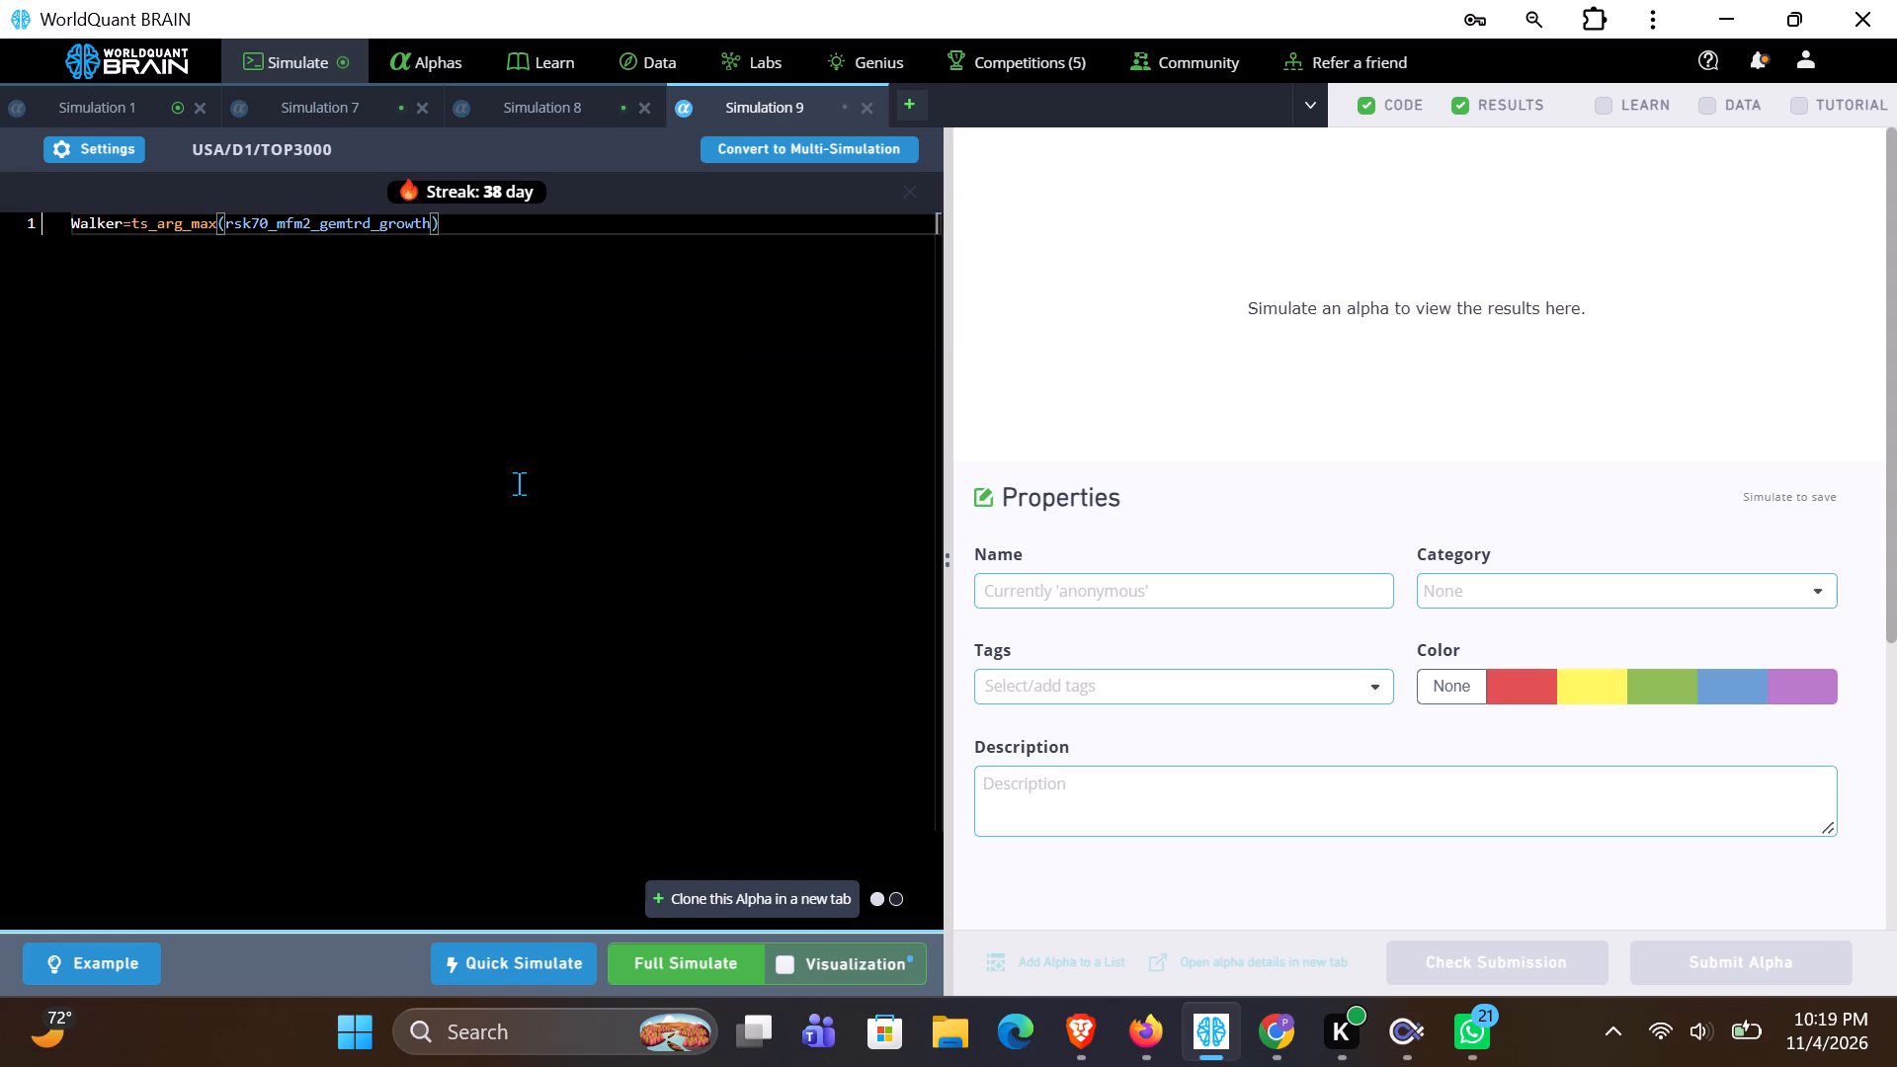
key("comma")
key("space")
type("120")
left_click(505, 214)
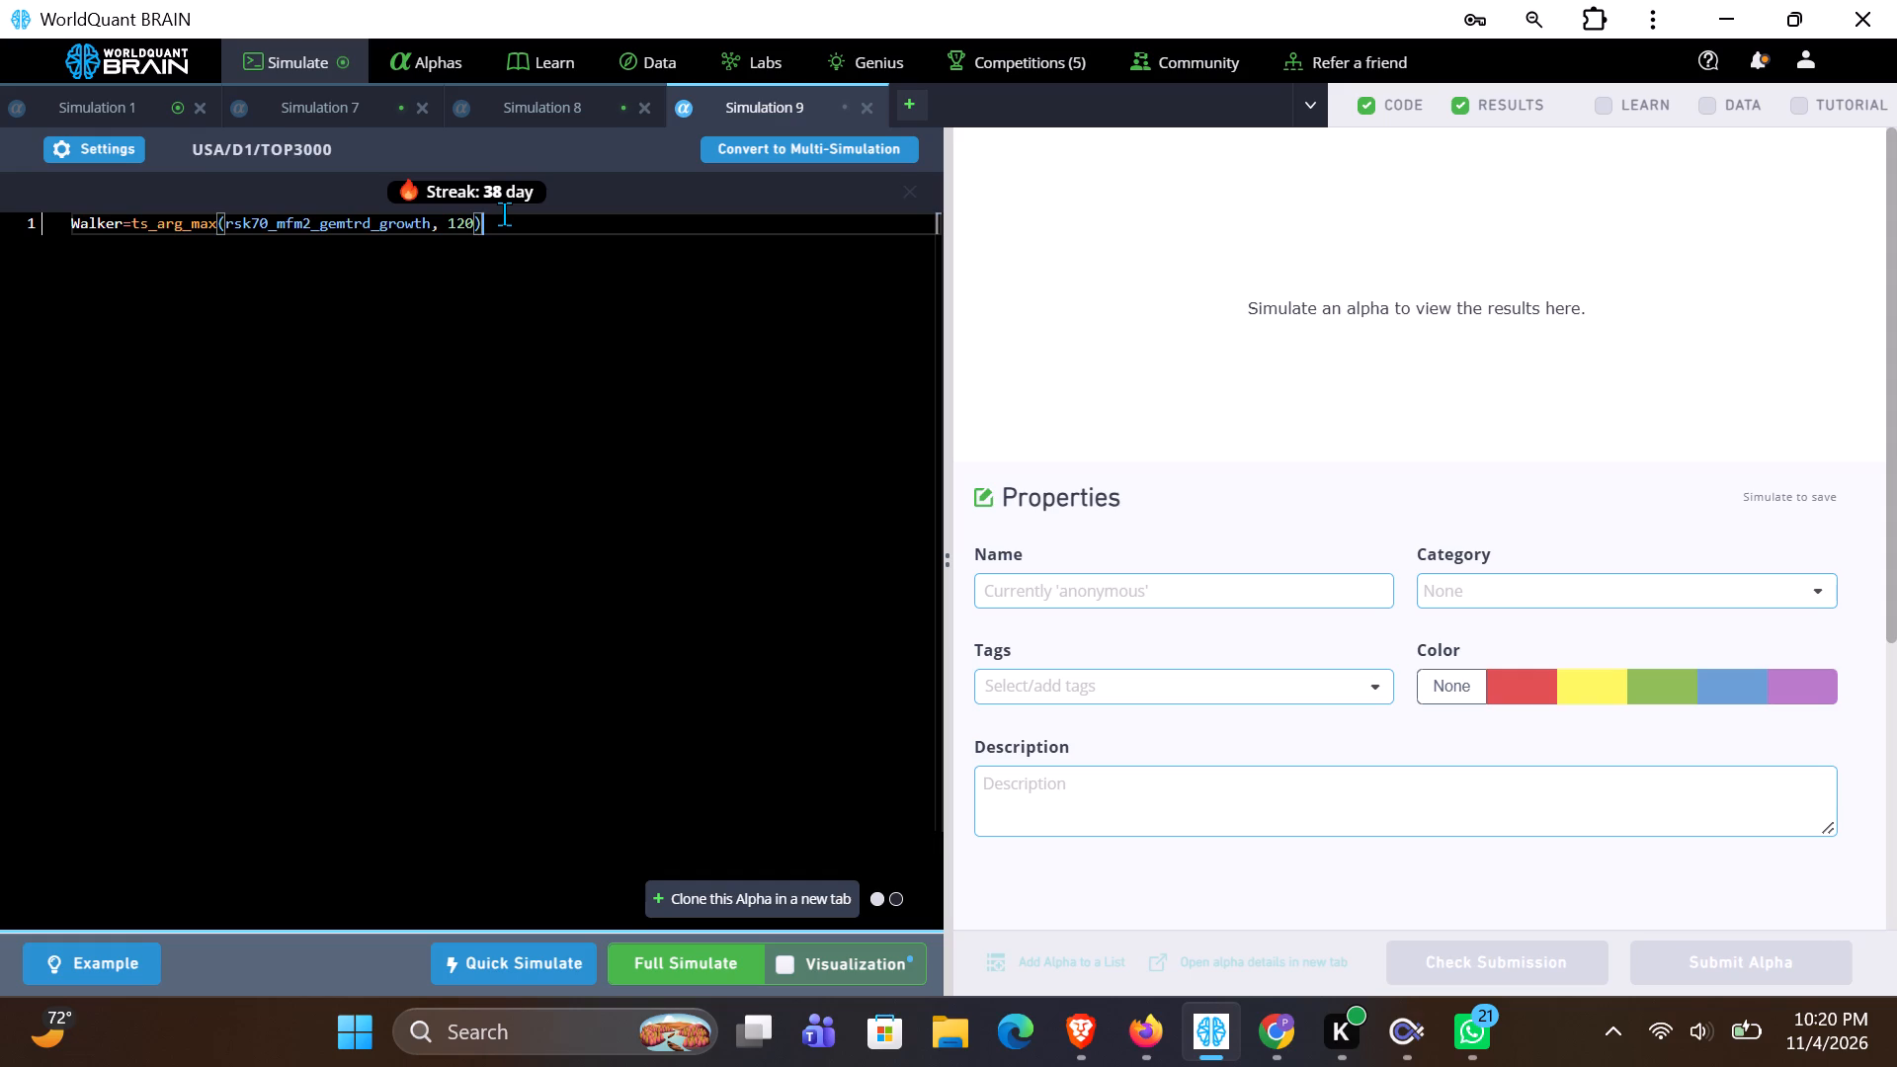
key("semicolon")
After the Walker statement, add a group_backfill call whose first argument begins with ts_backfill(alpha, 180).
type("group")
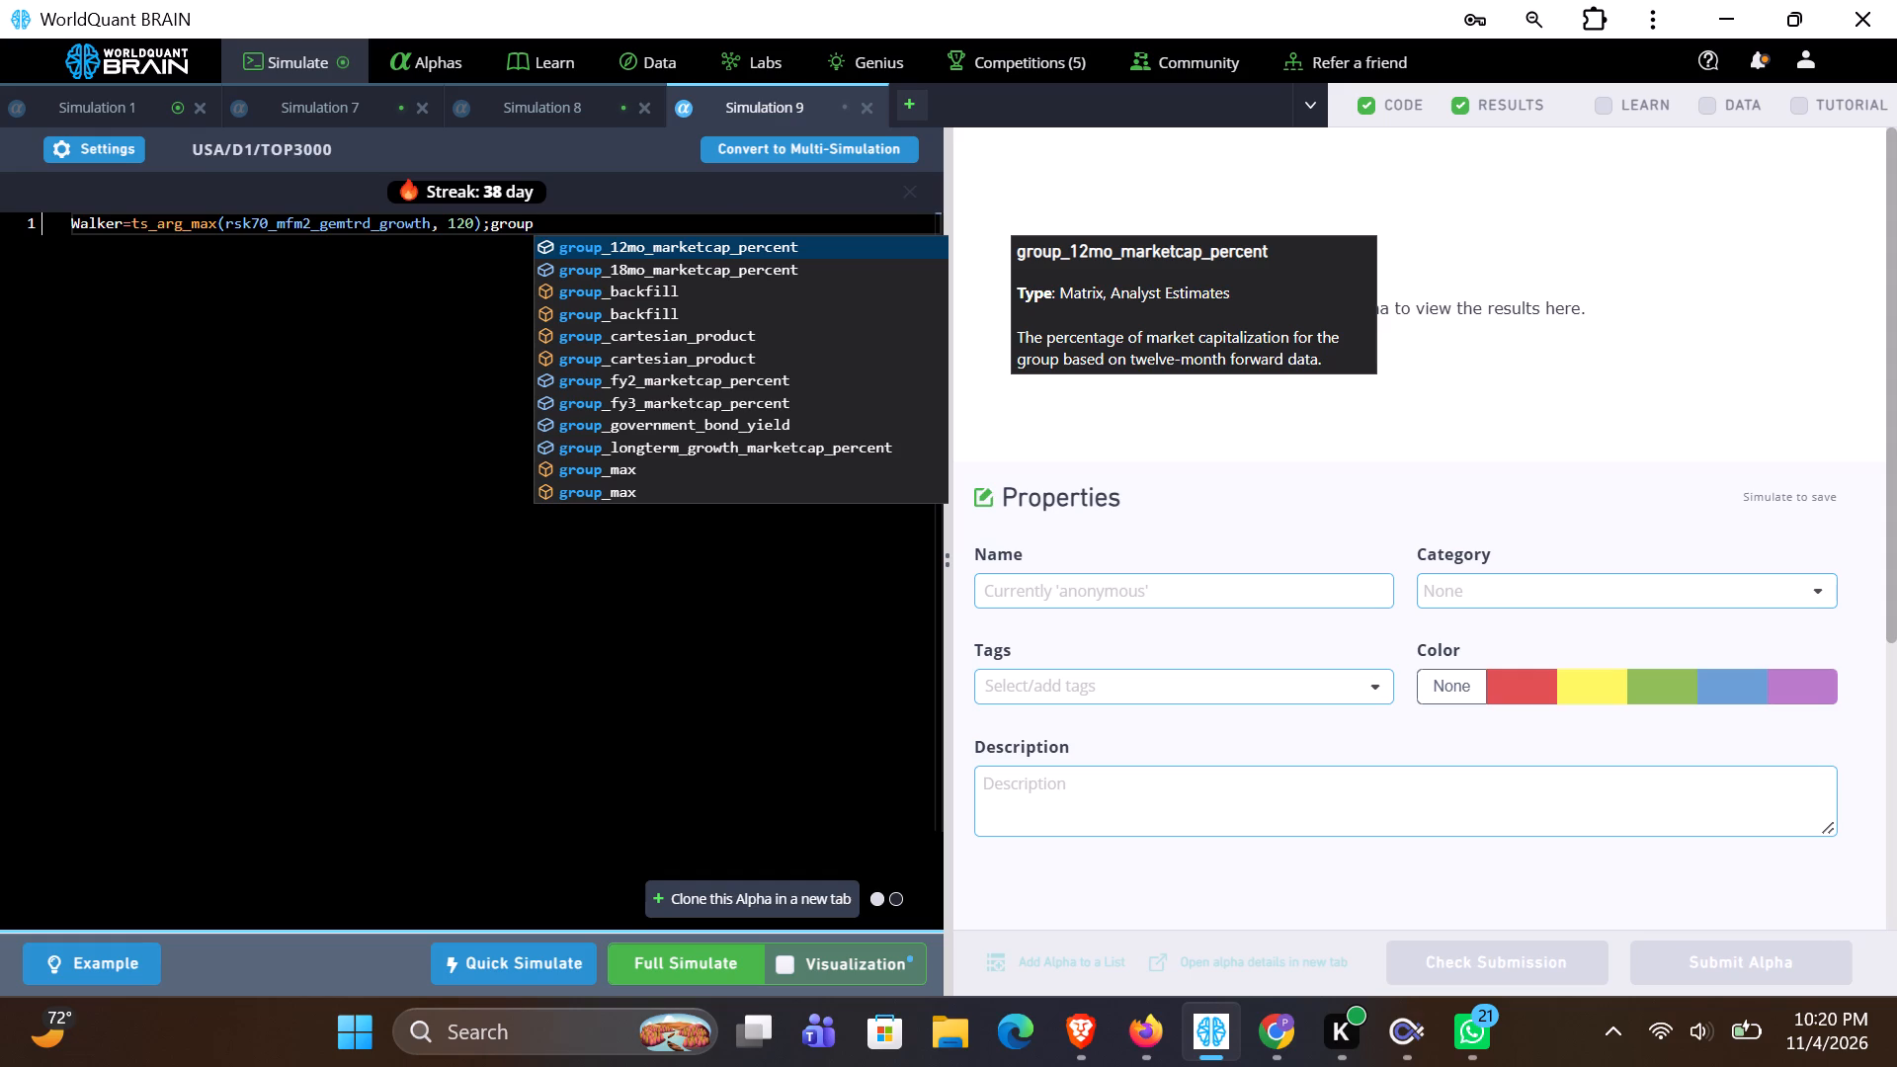
left_click(590, 291)
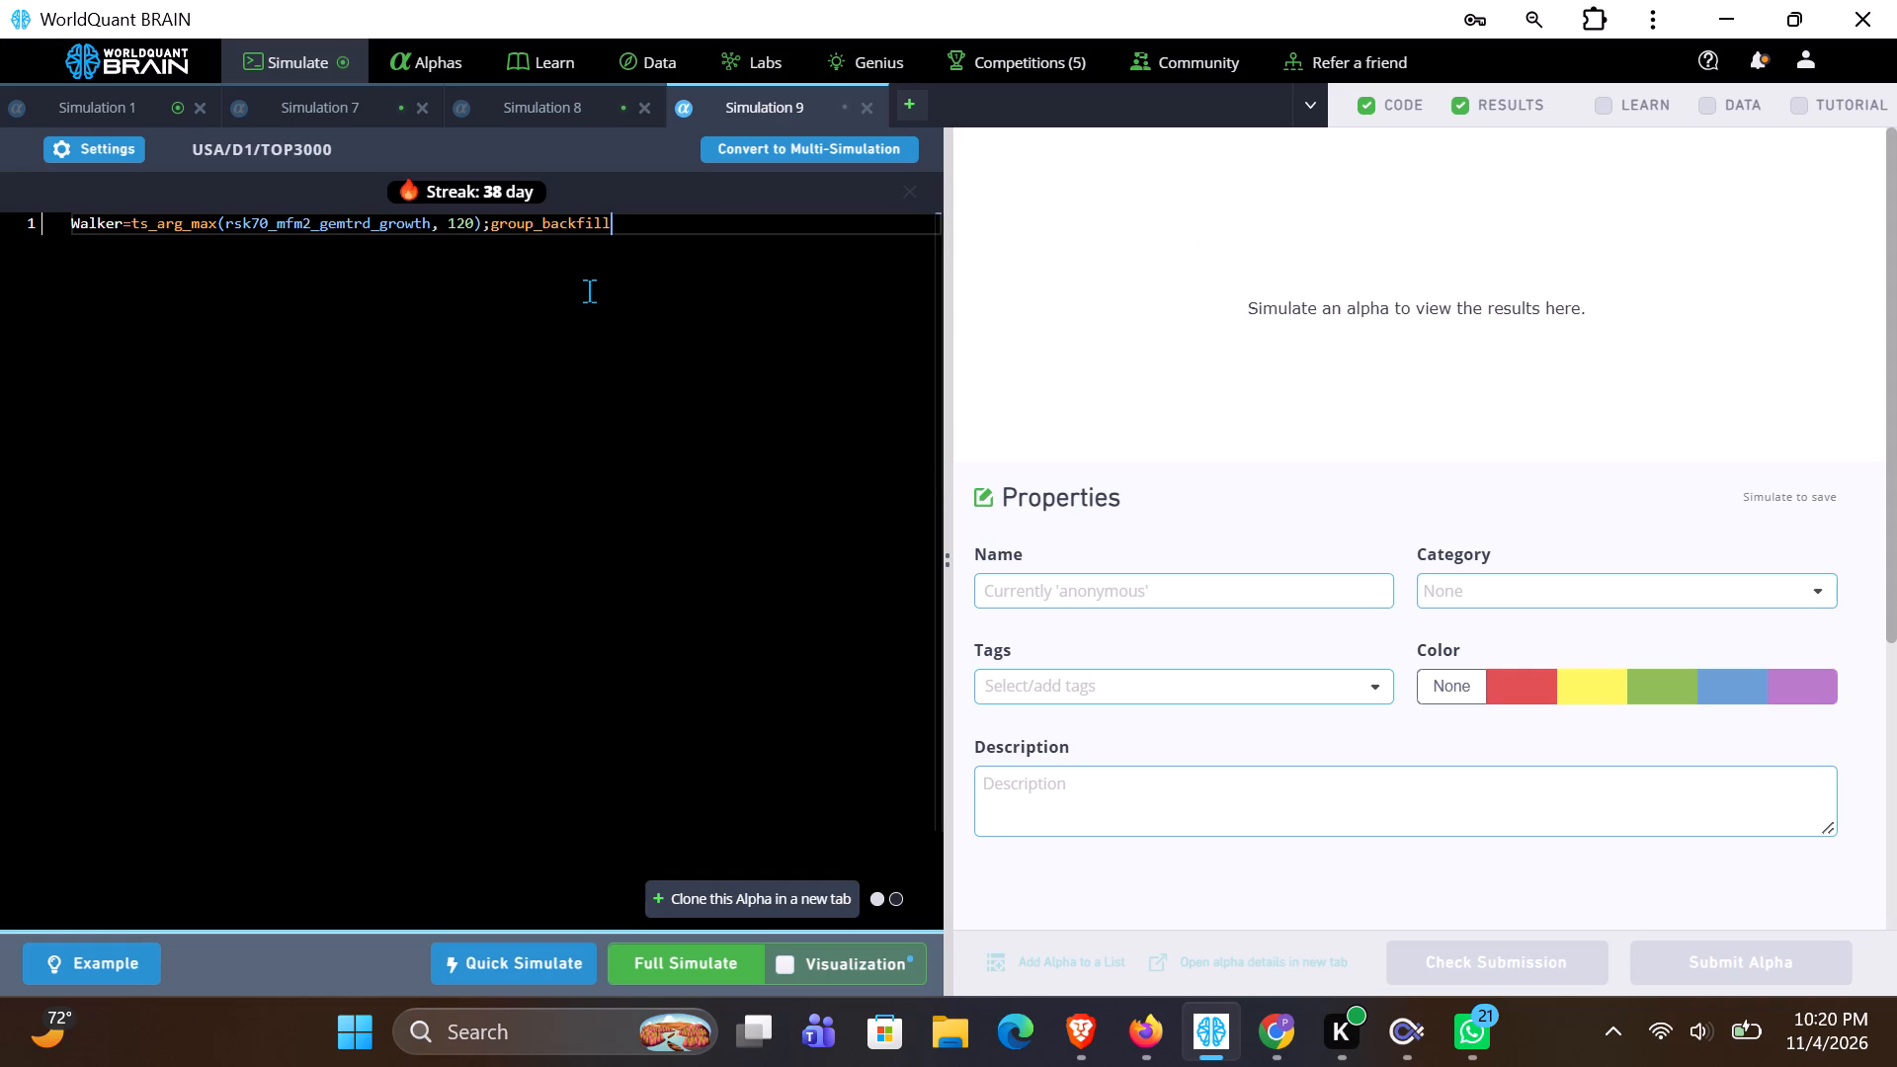
key("shift+parenleft")
type("ts")
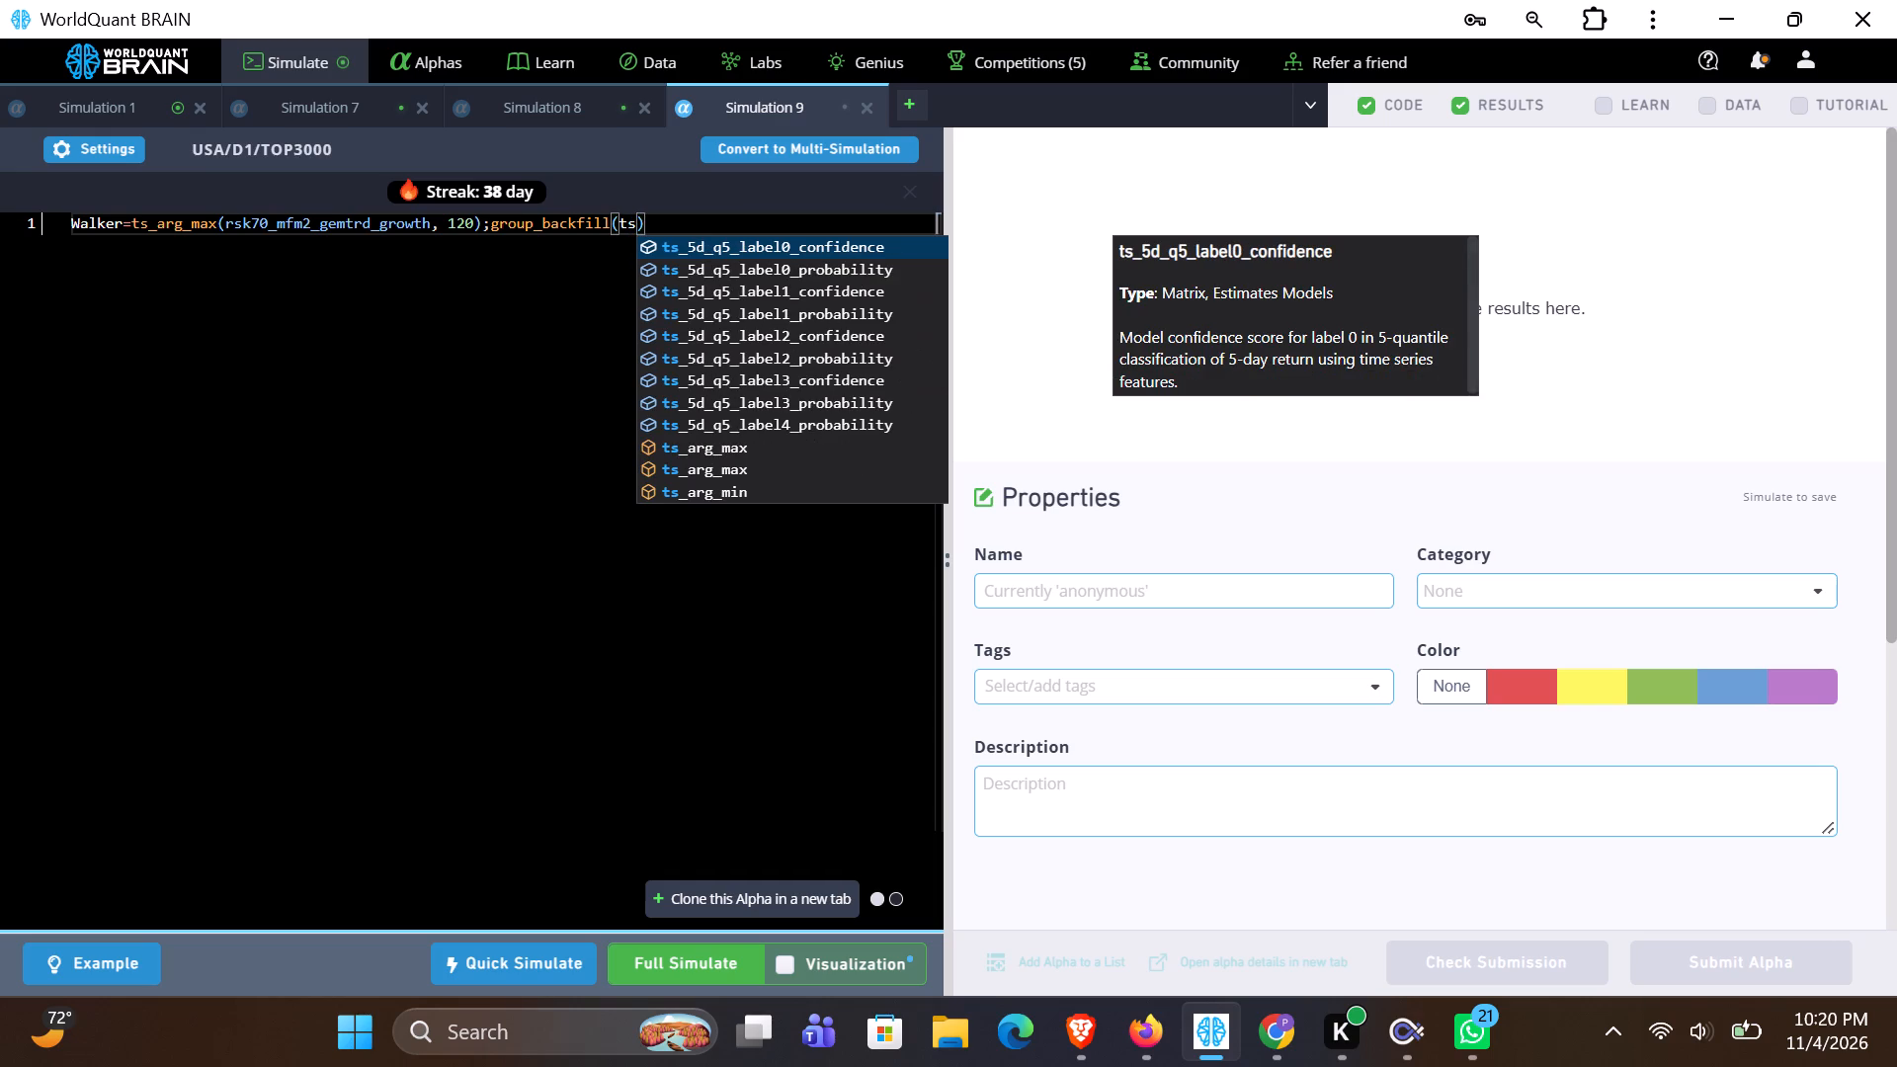
key("shift+underscore")
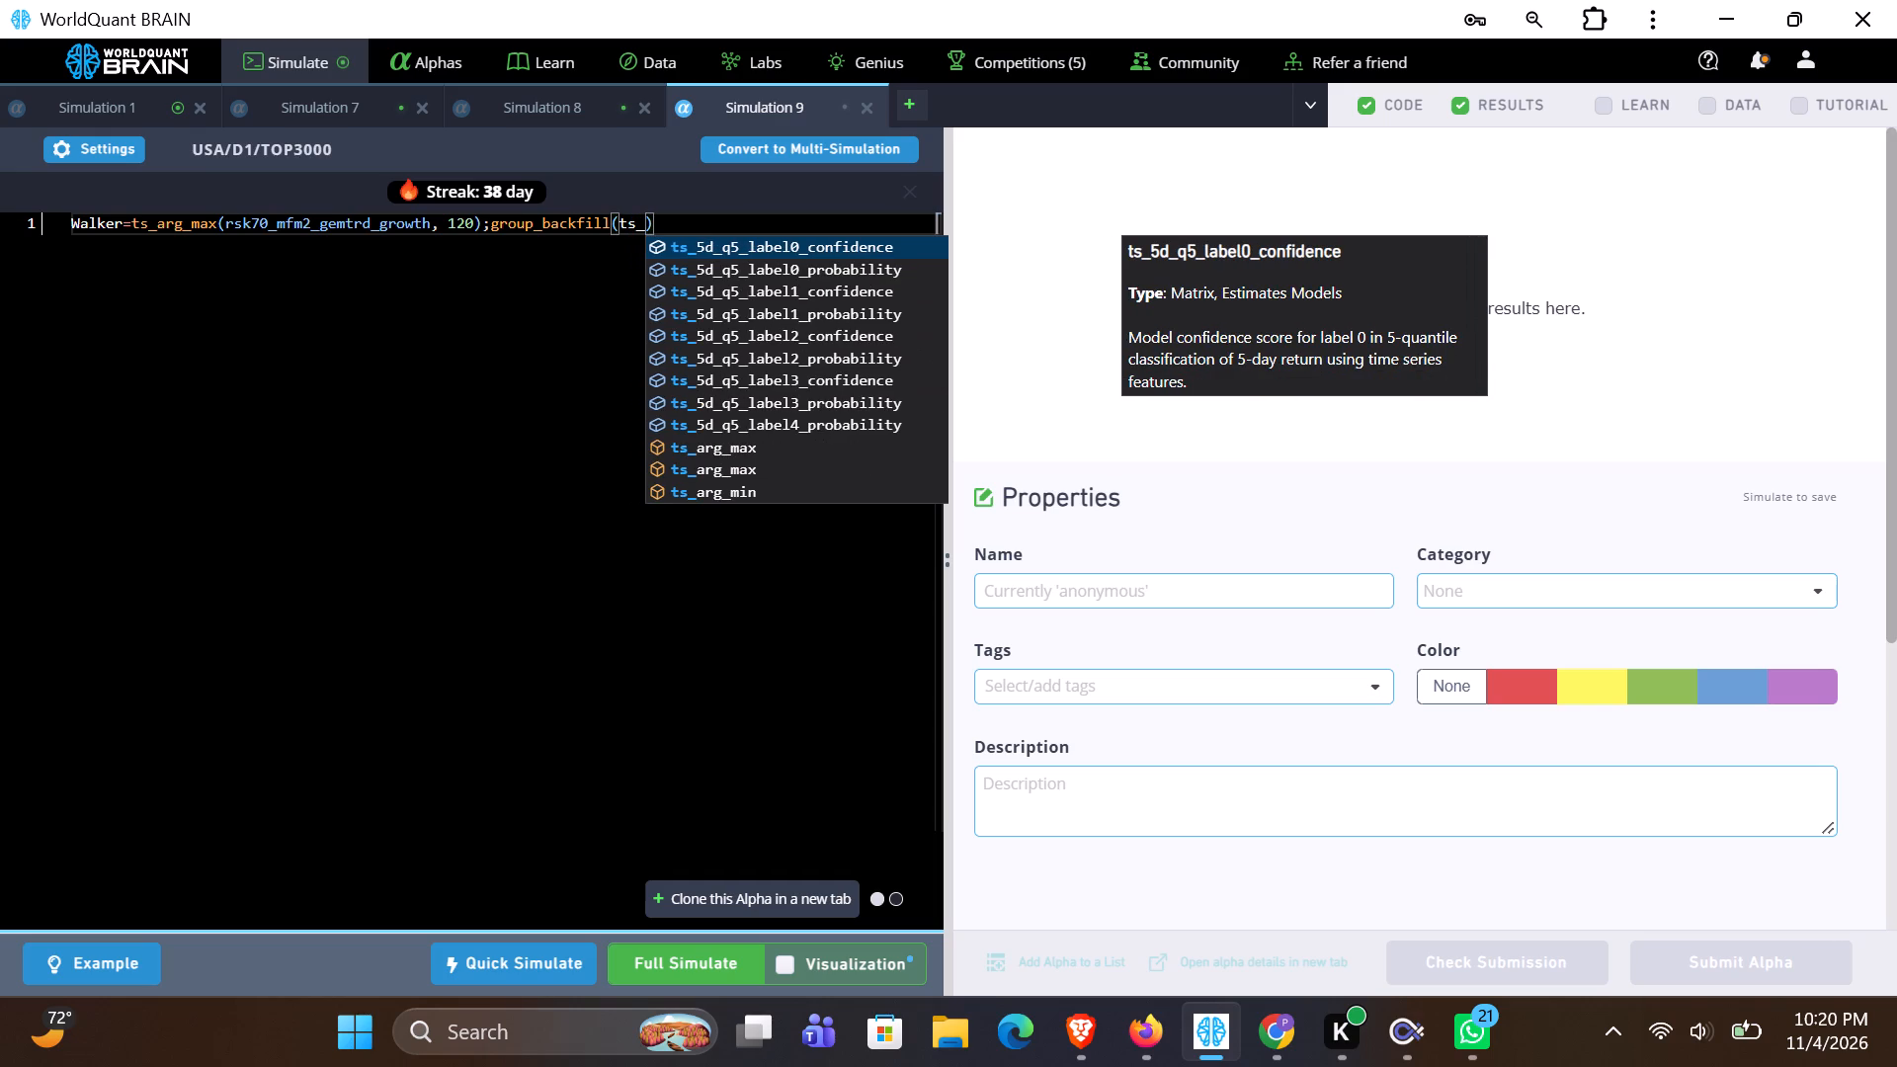
type("backfil")
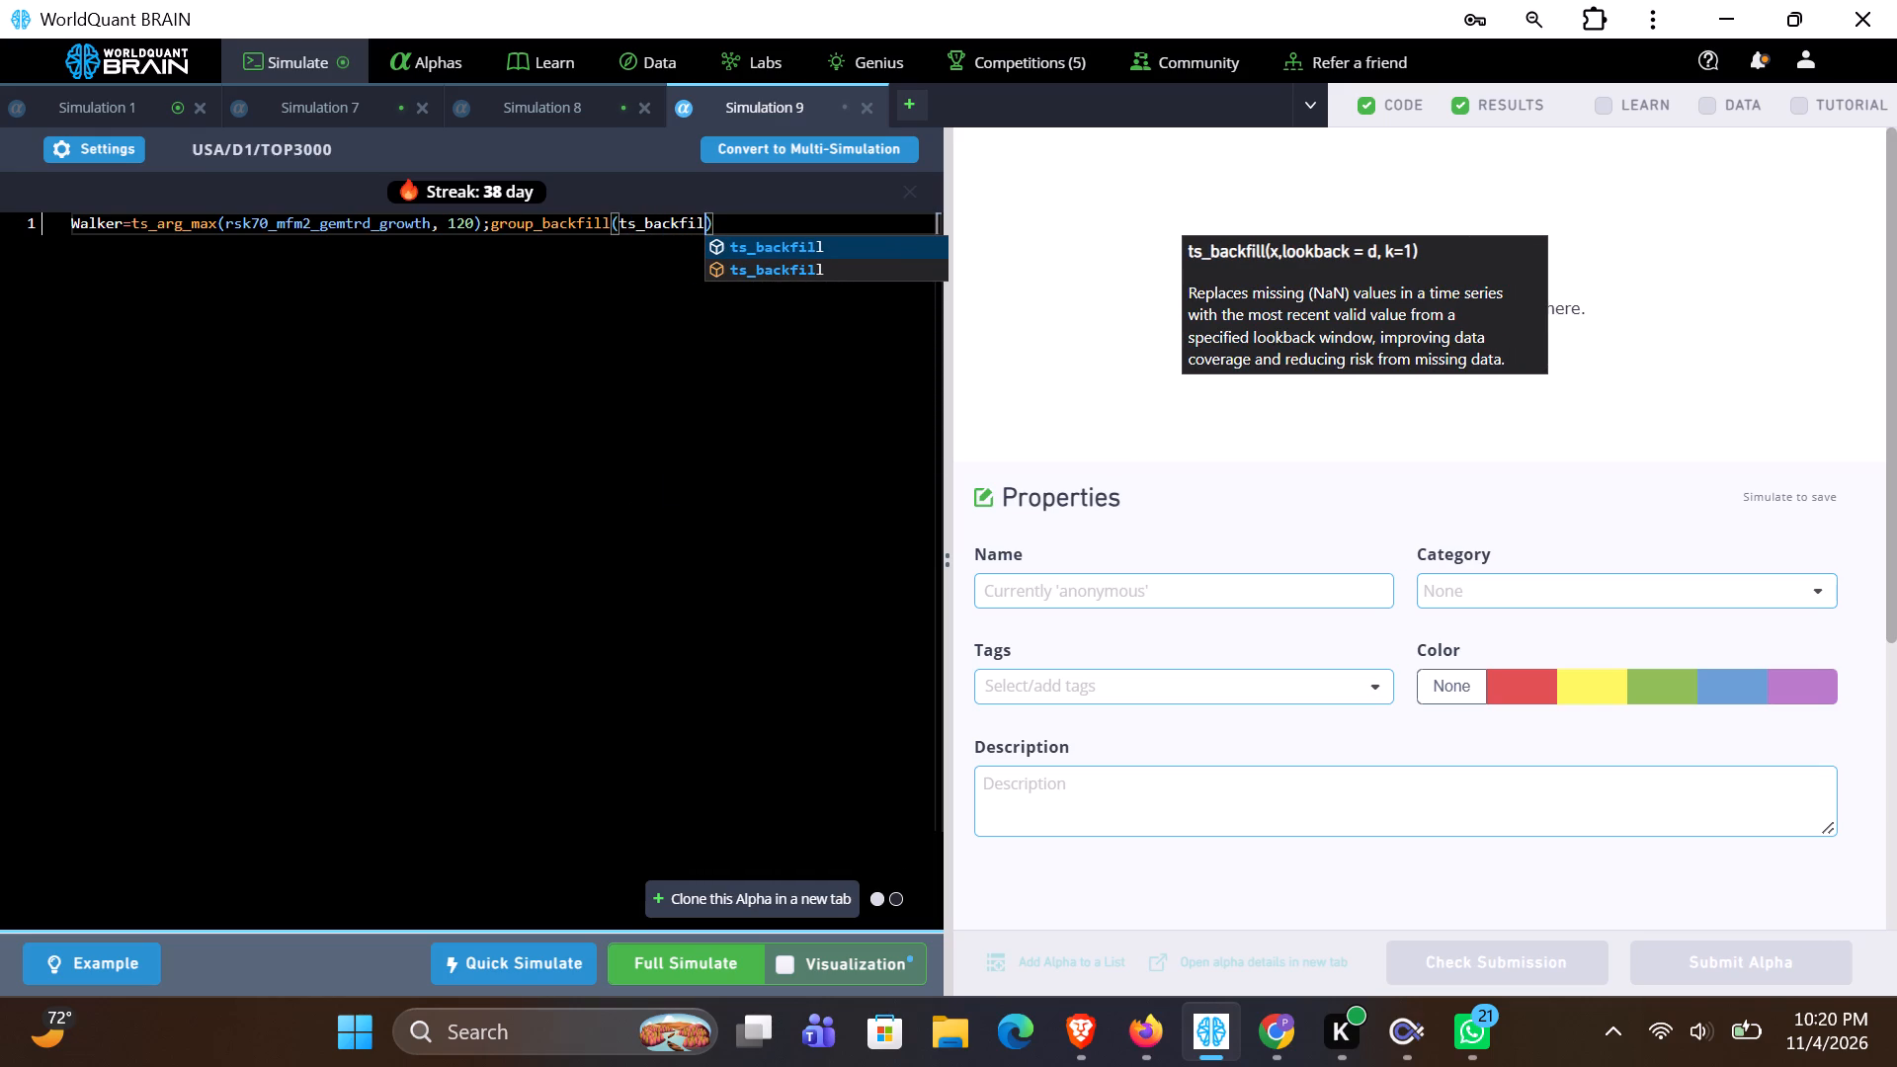
key("l")
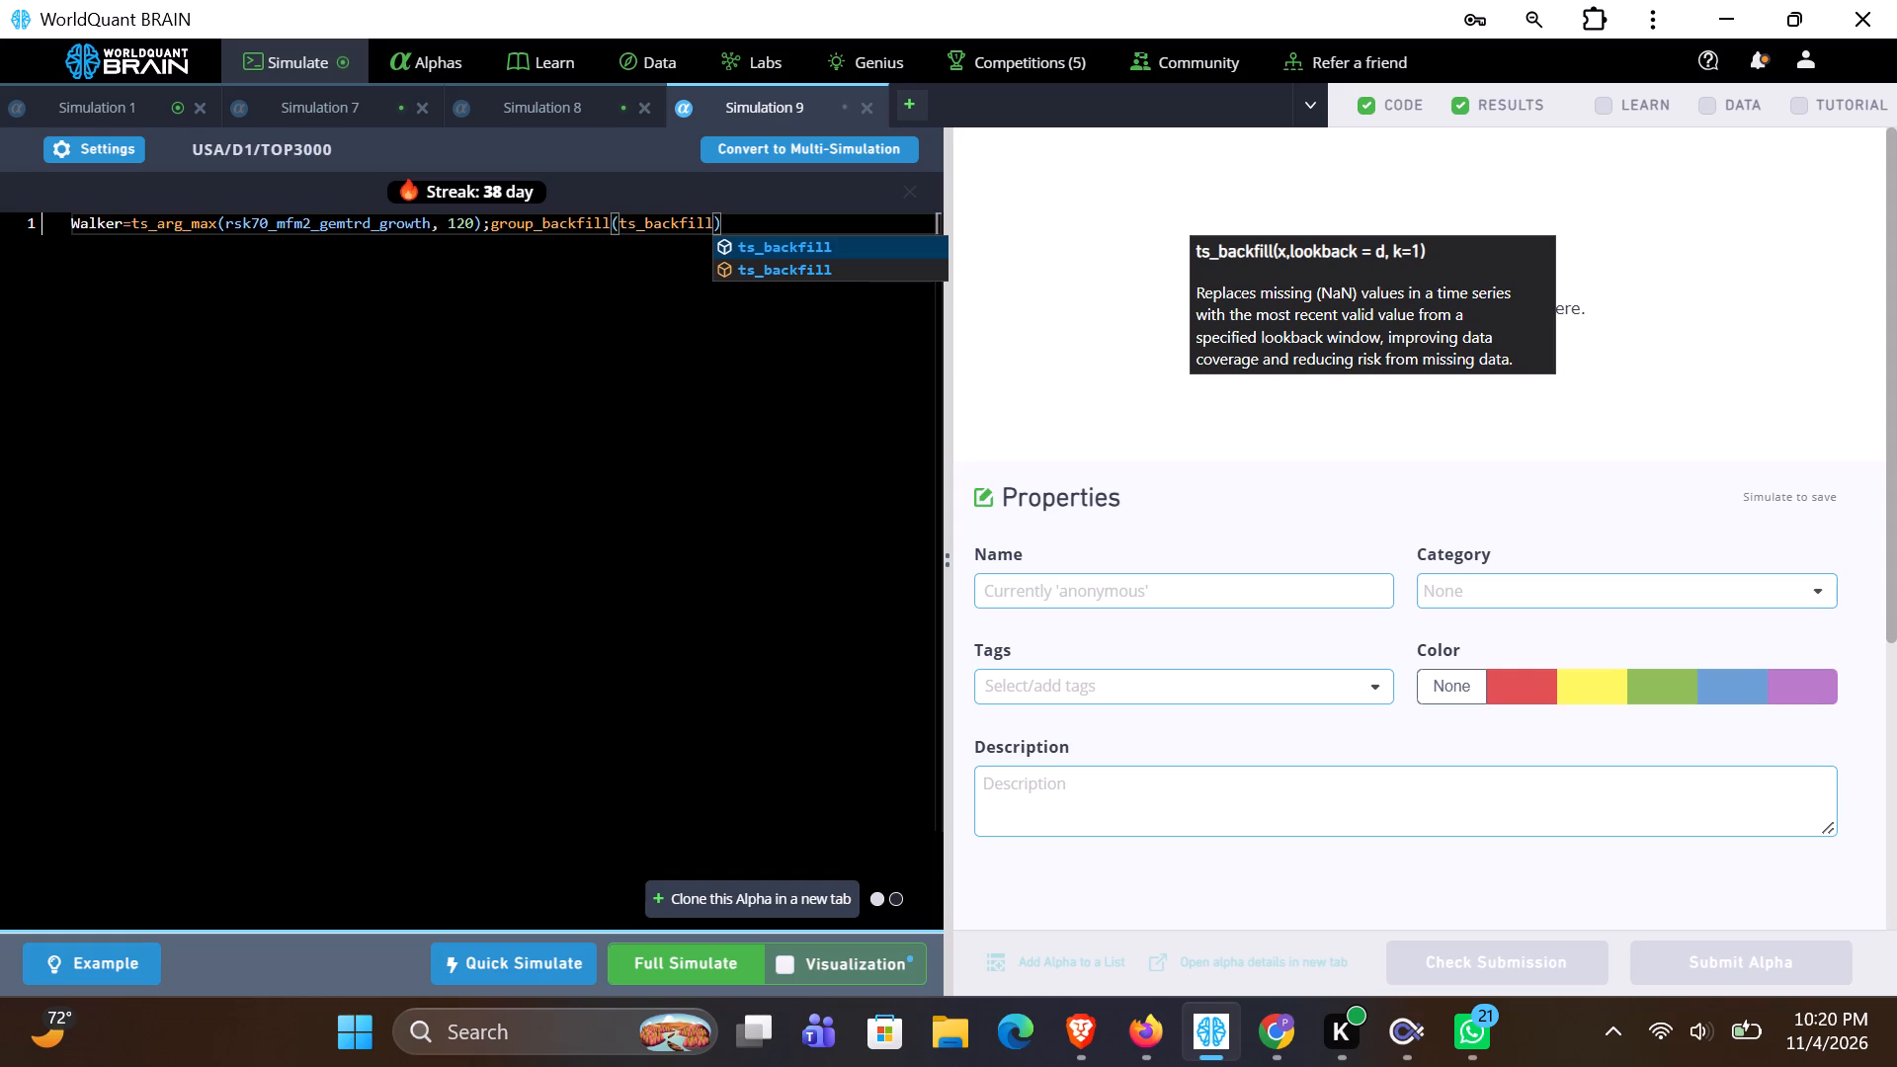
key("shift+parenleft")
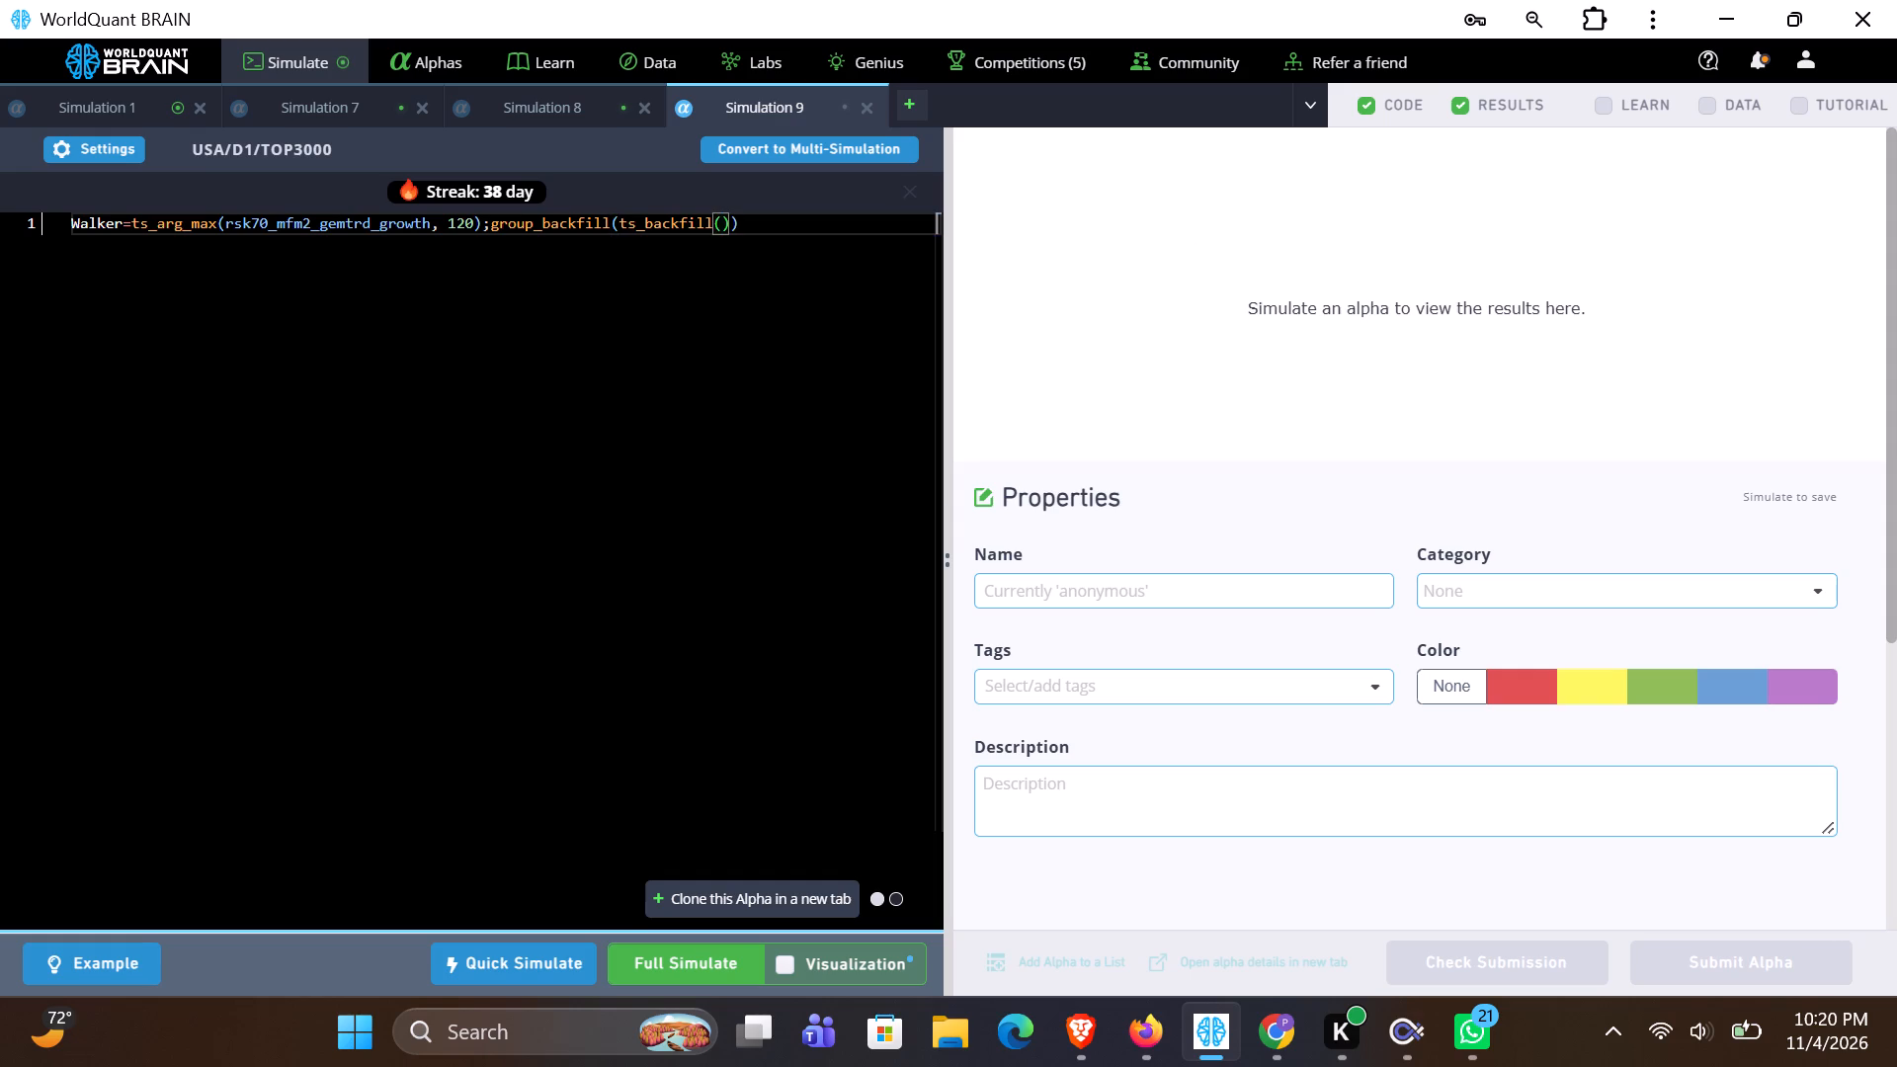
type("alpha")
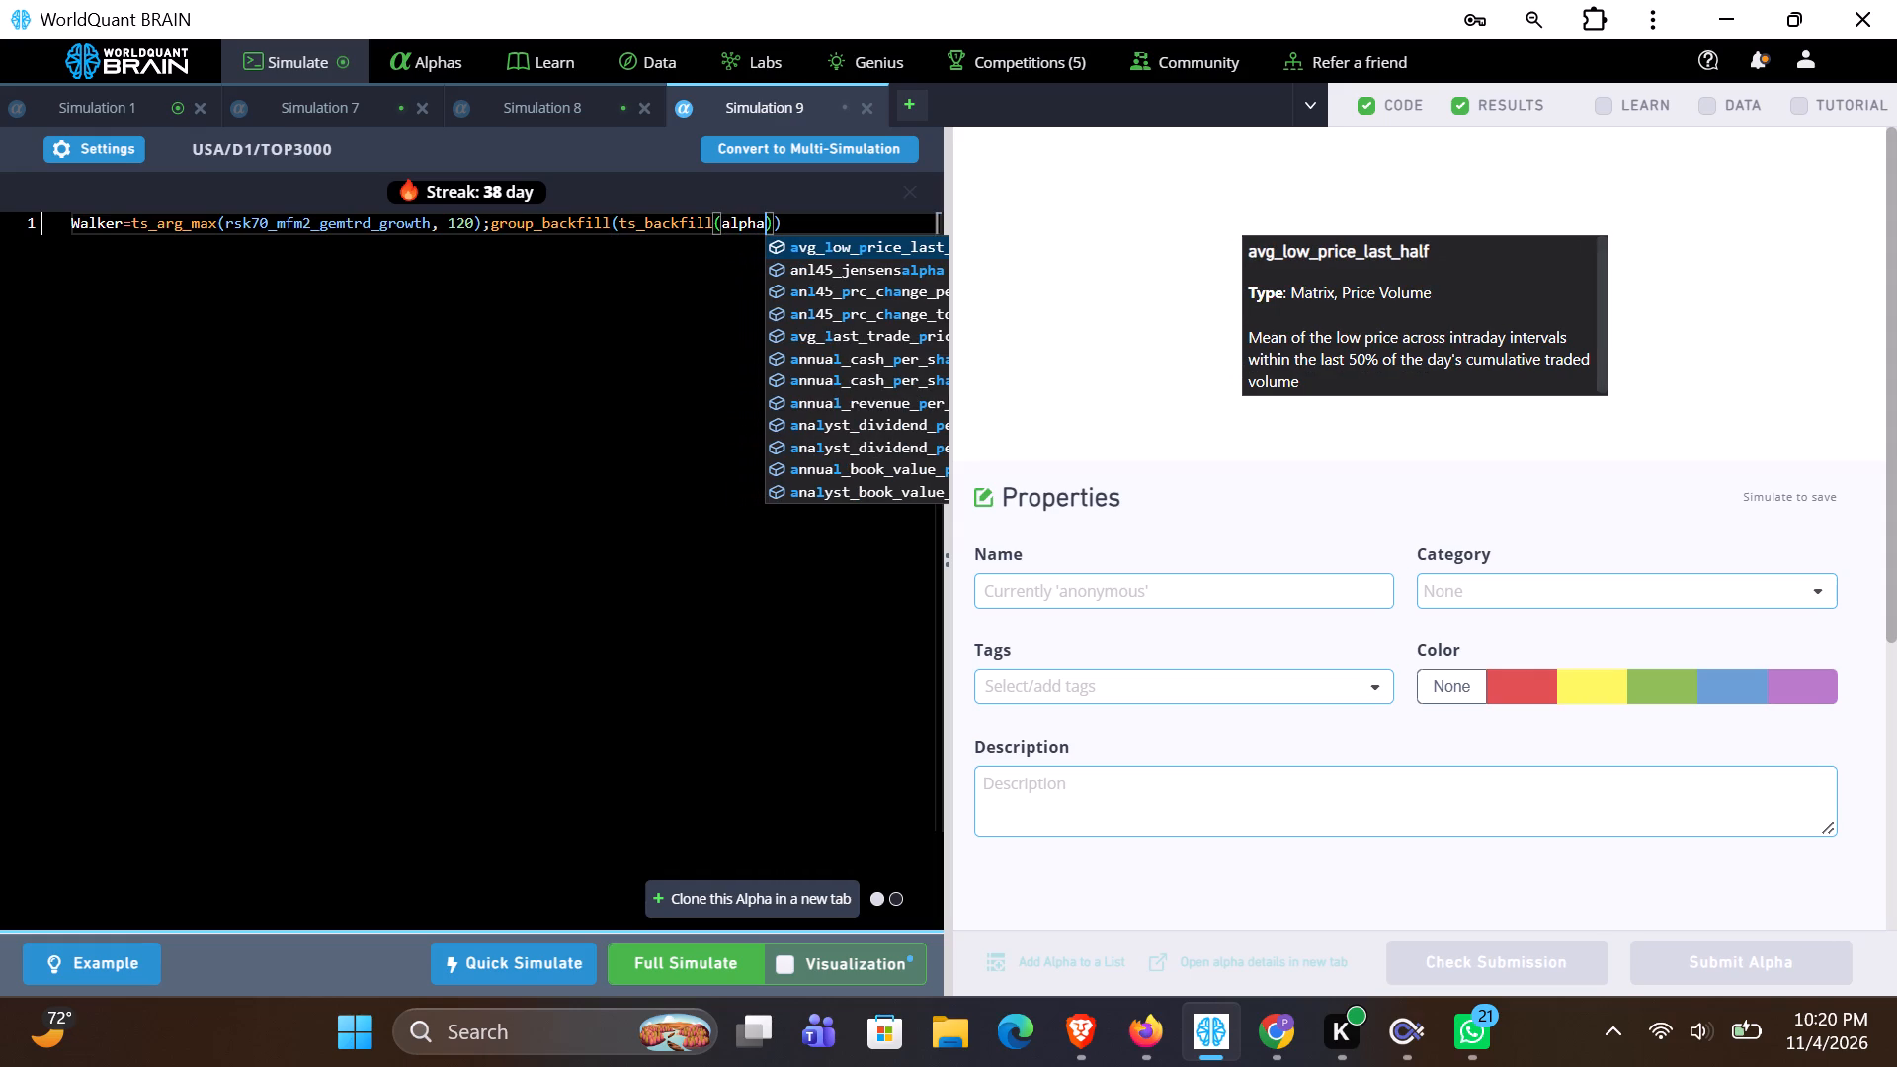
key("comma")
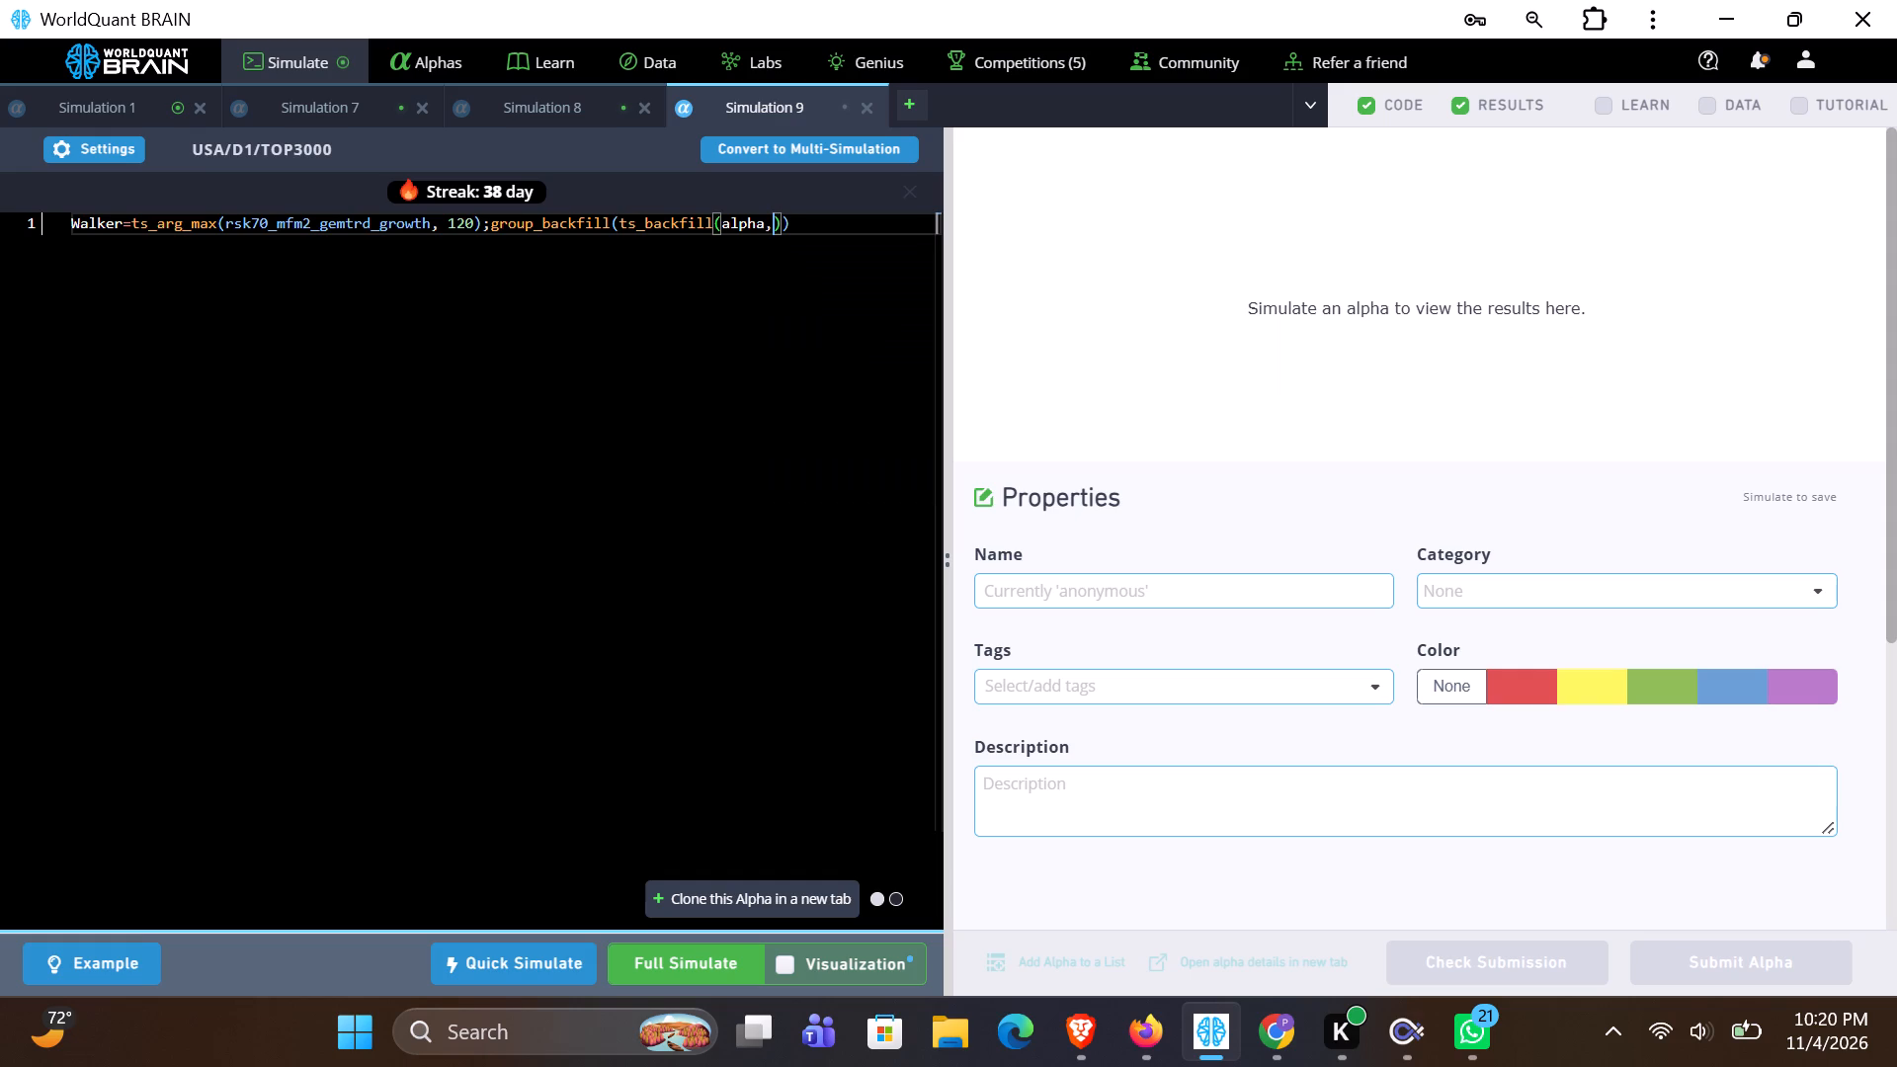
key("space")
type("1")
type("80")
left_click(816, 227)
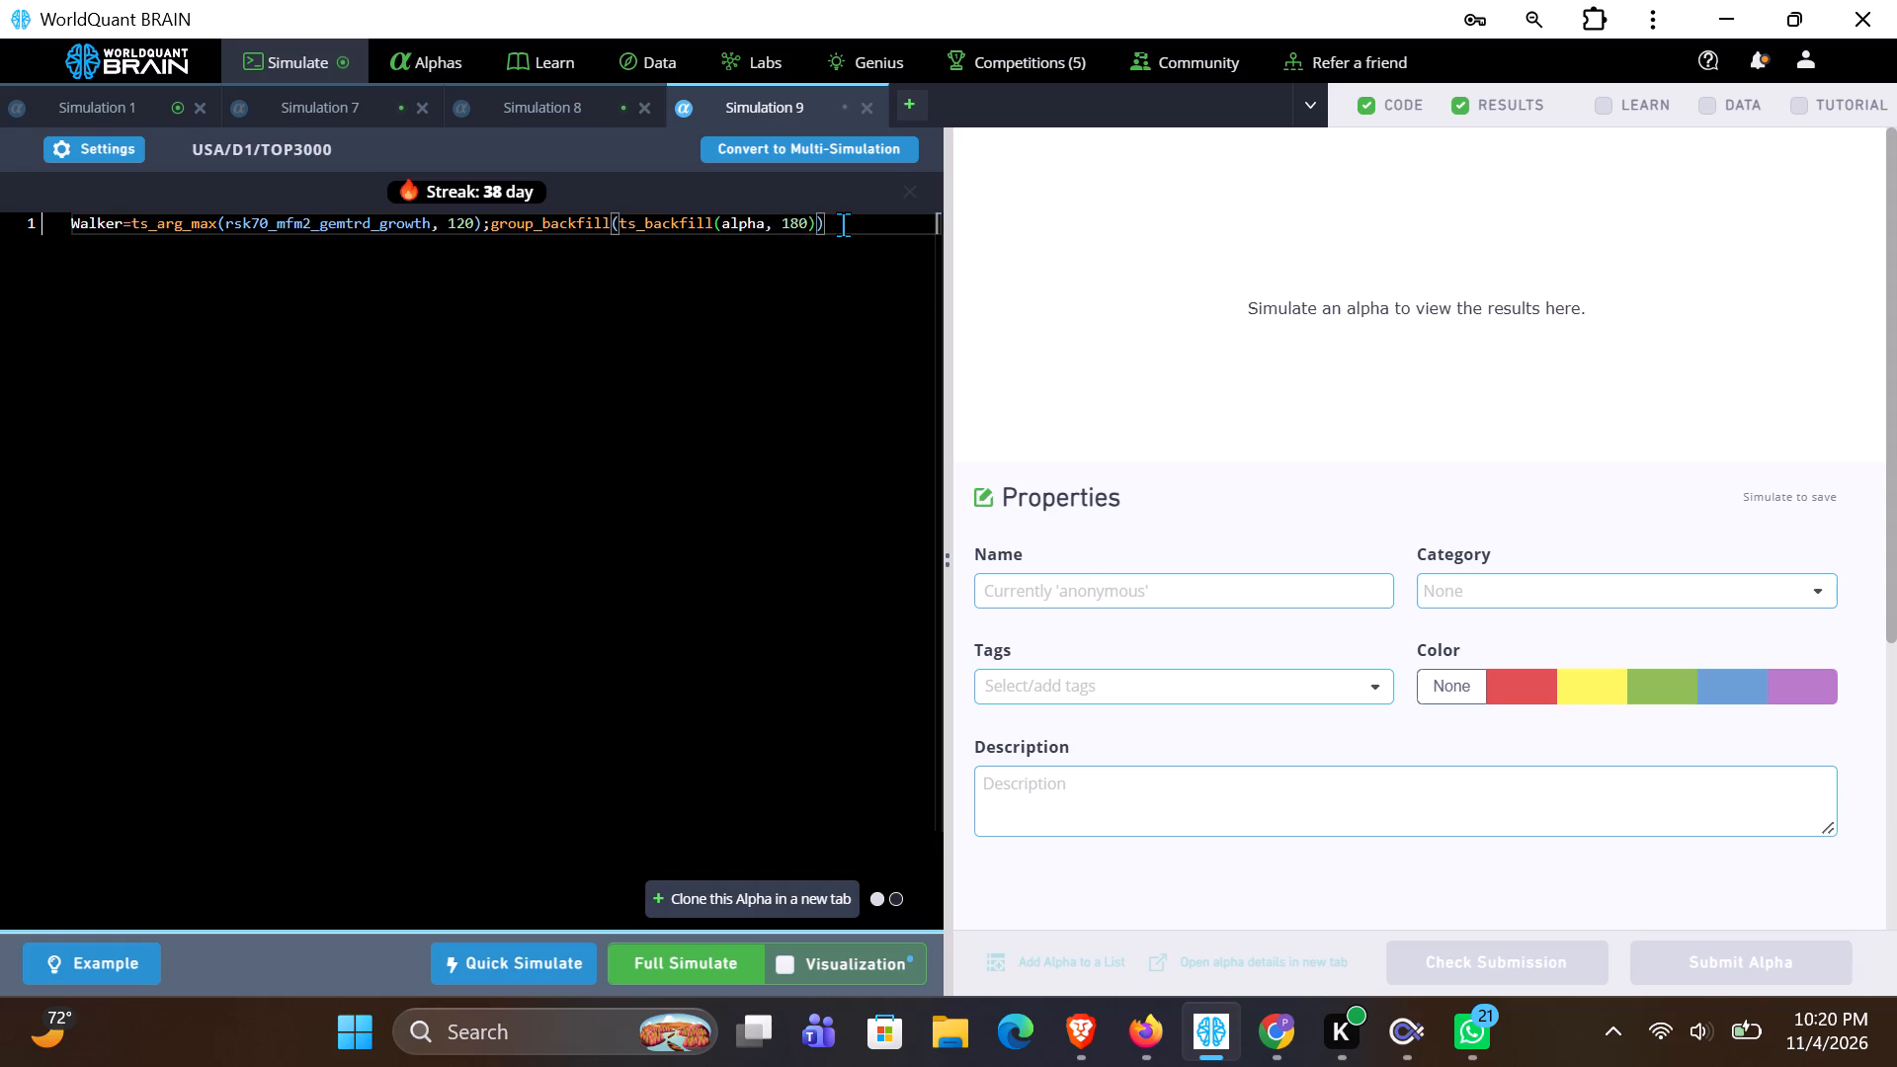
key("space")
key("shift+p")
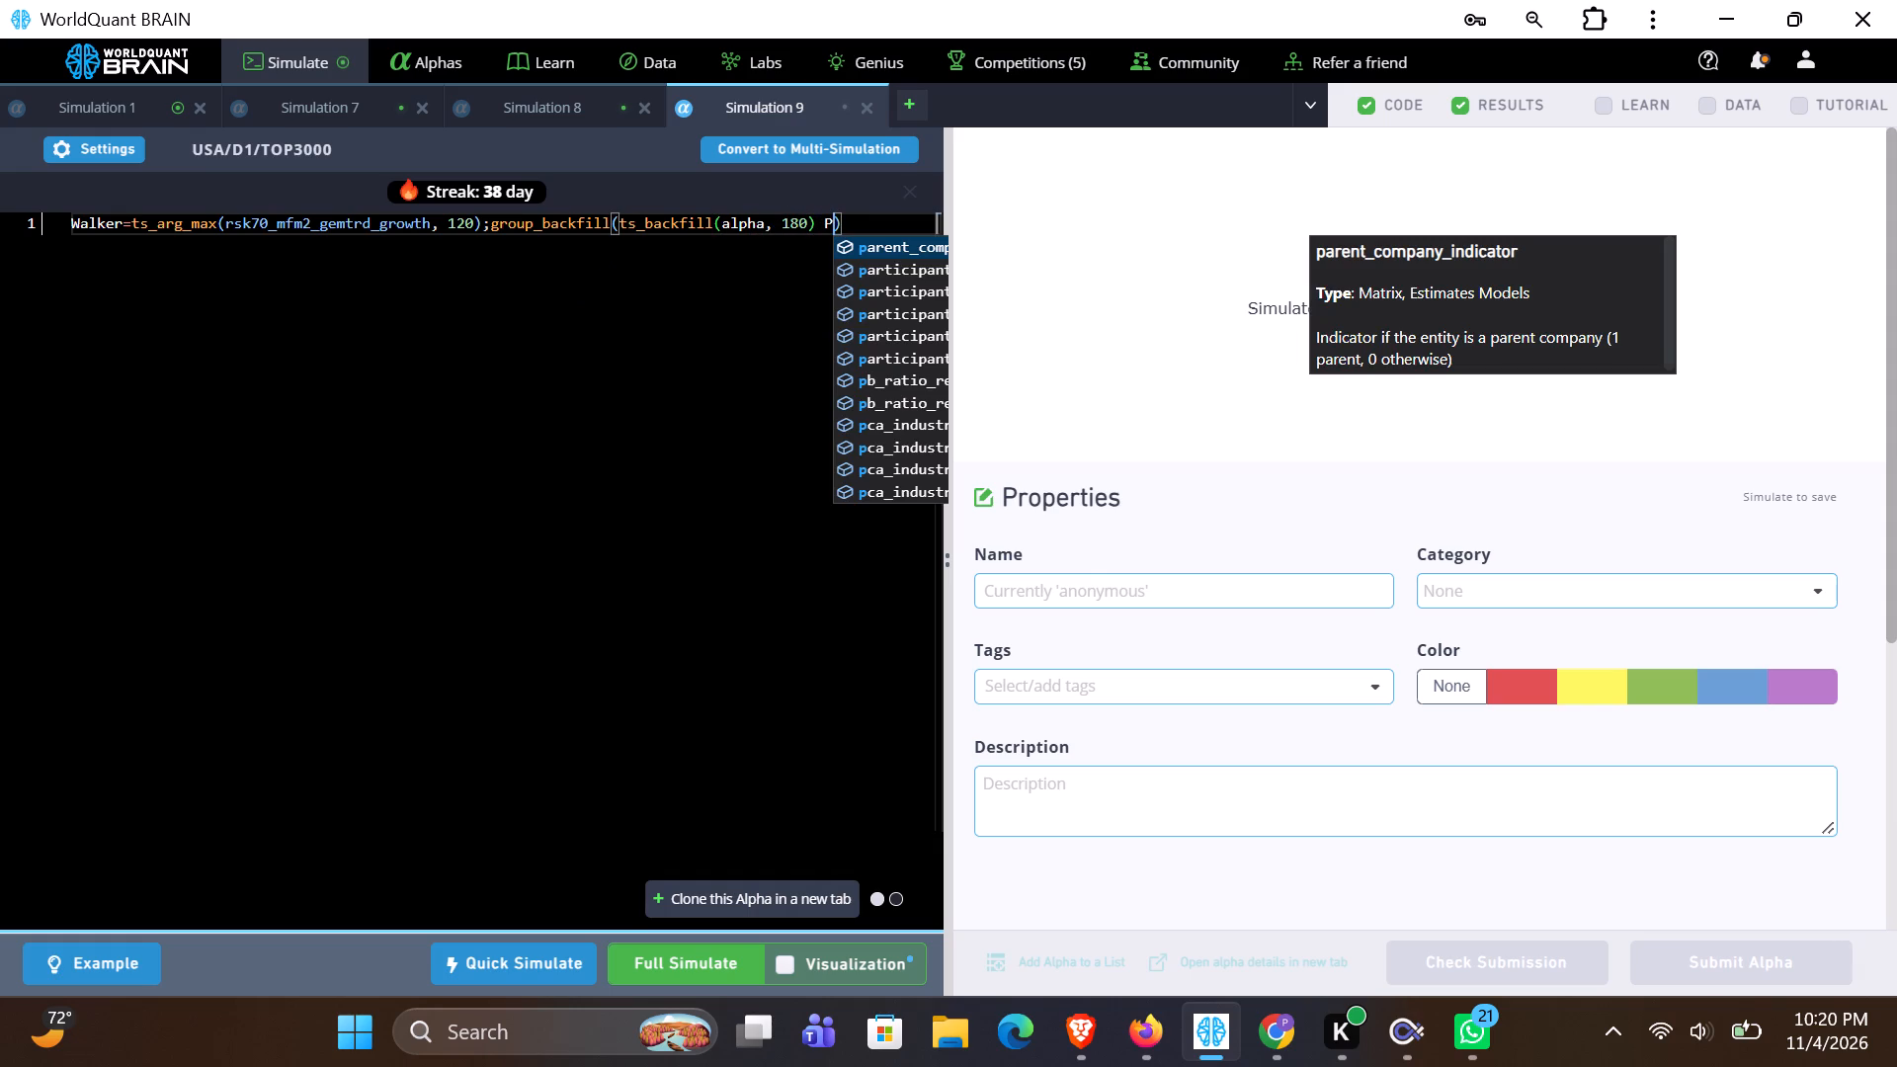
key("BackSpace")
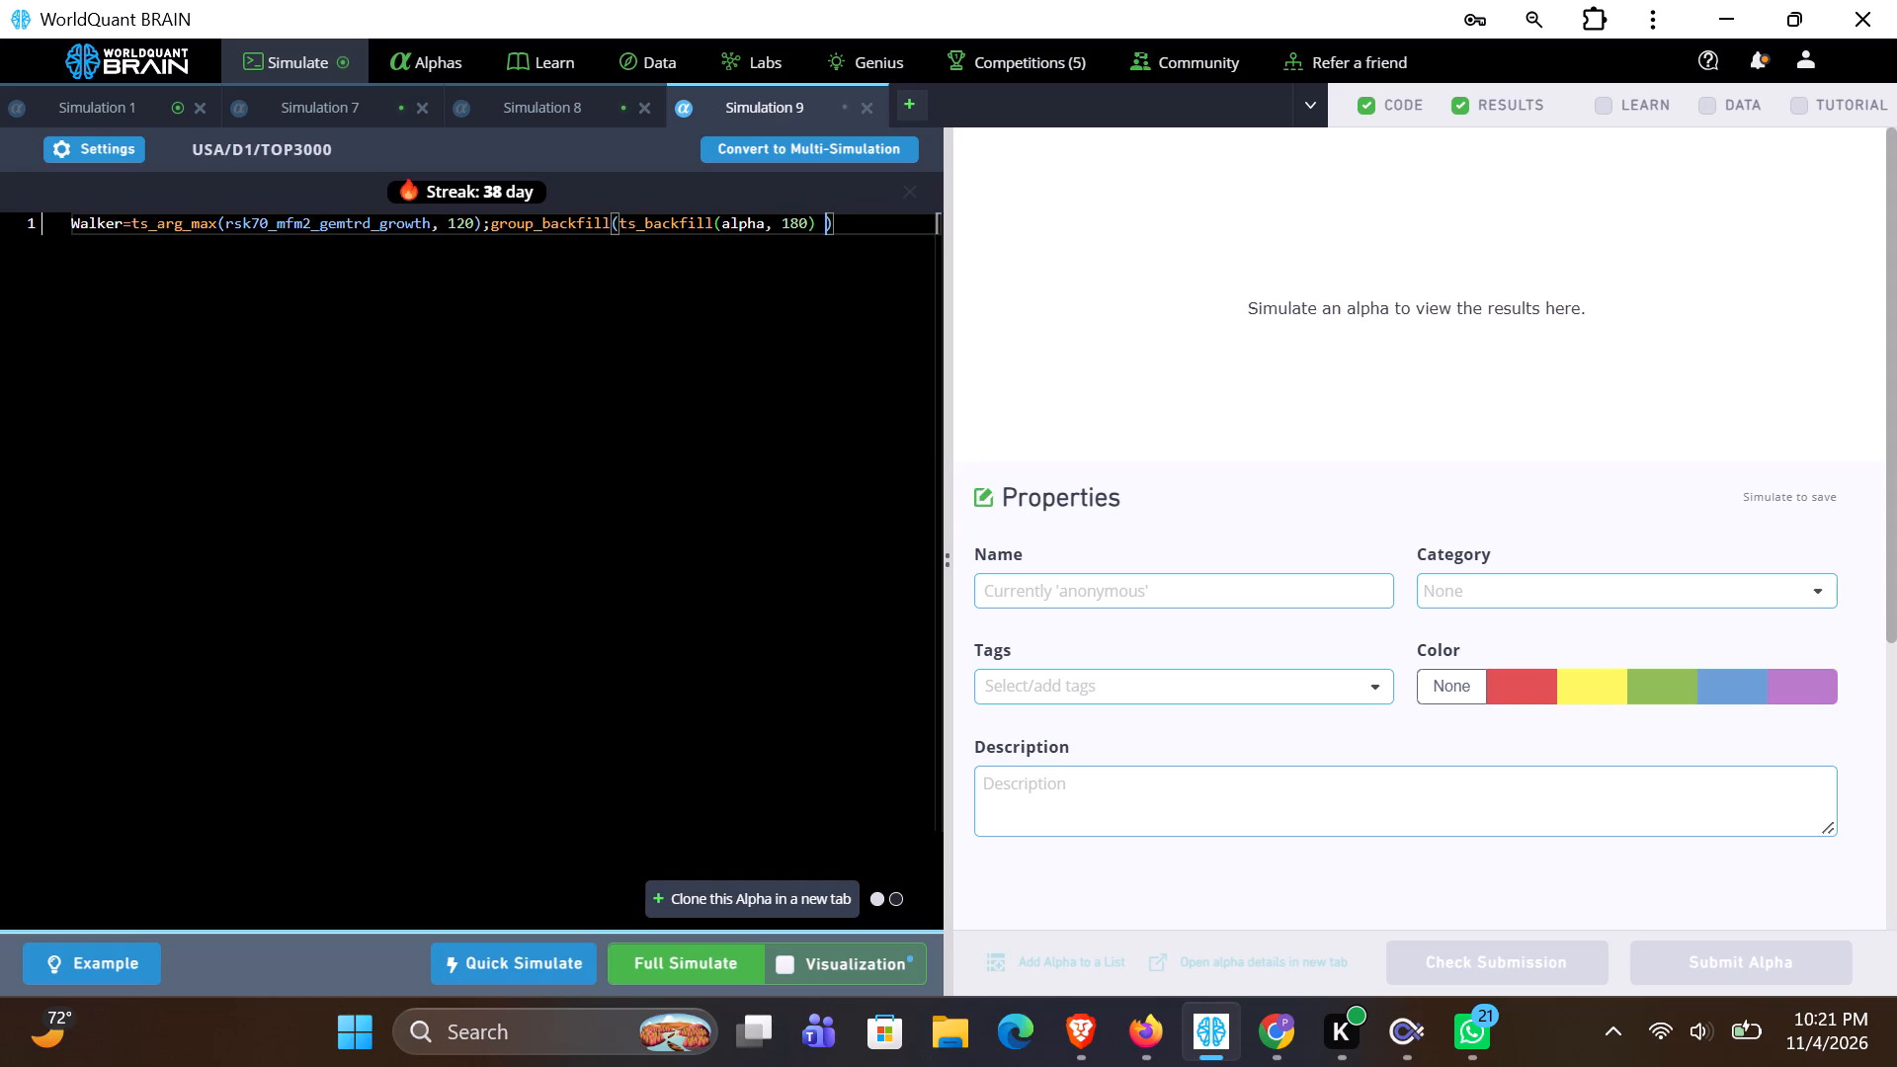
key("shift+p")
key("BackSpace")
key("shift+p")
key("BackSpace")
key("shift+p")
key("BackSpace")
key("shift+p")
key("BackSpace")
Multiply the ts_backfill term by ts_scale of tm_11_r1_r5_r10_rh_ah3_d1_r10_q4_p3 over 120, inside group_backfill.
key("shift+asterisk")
type("ts")
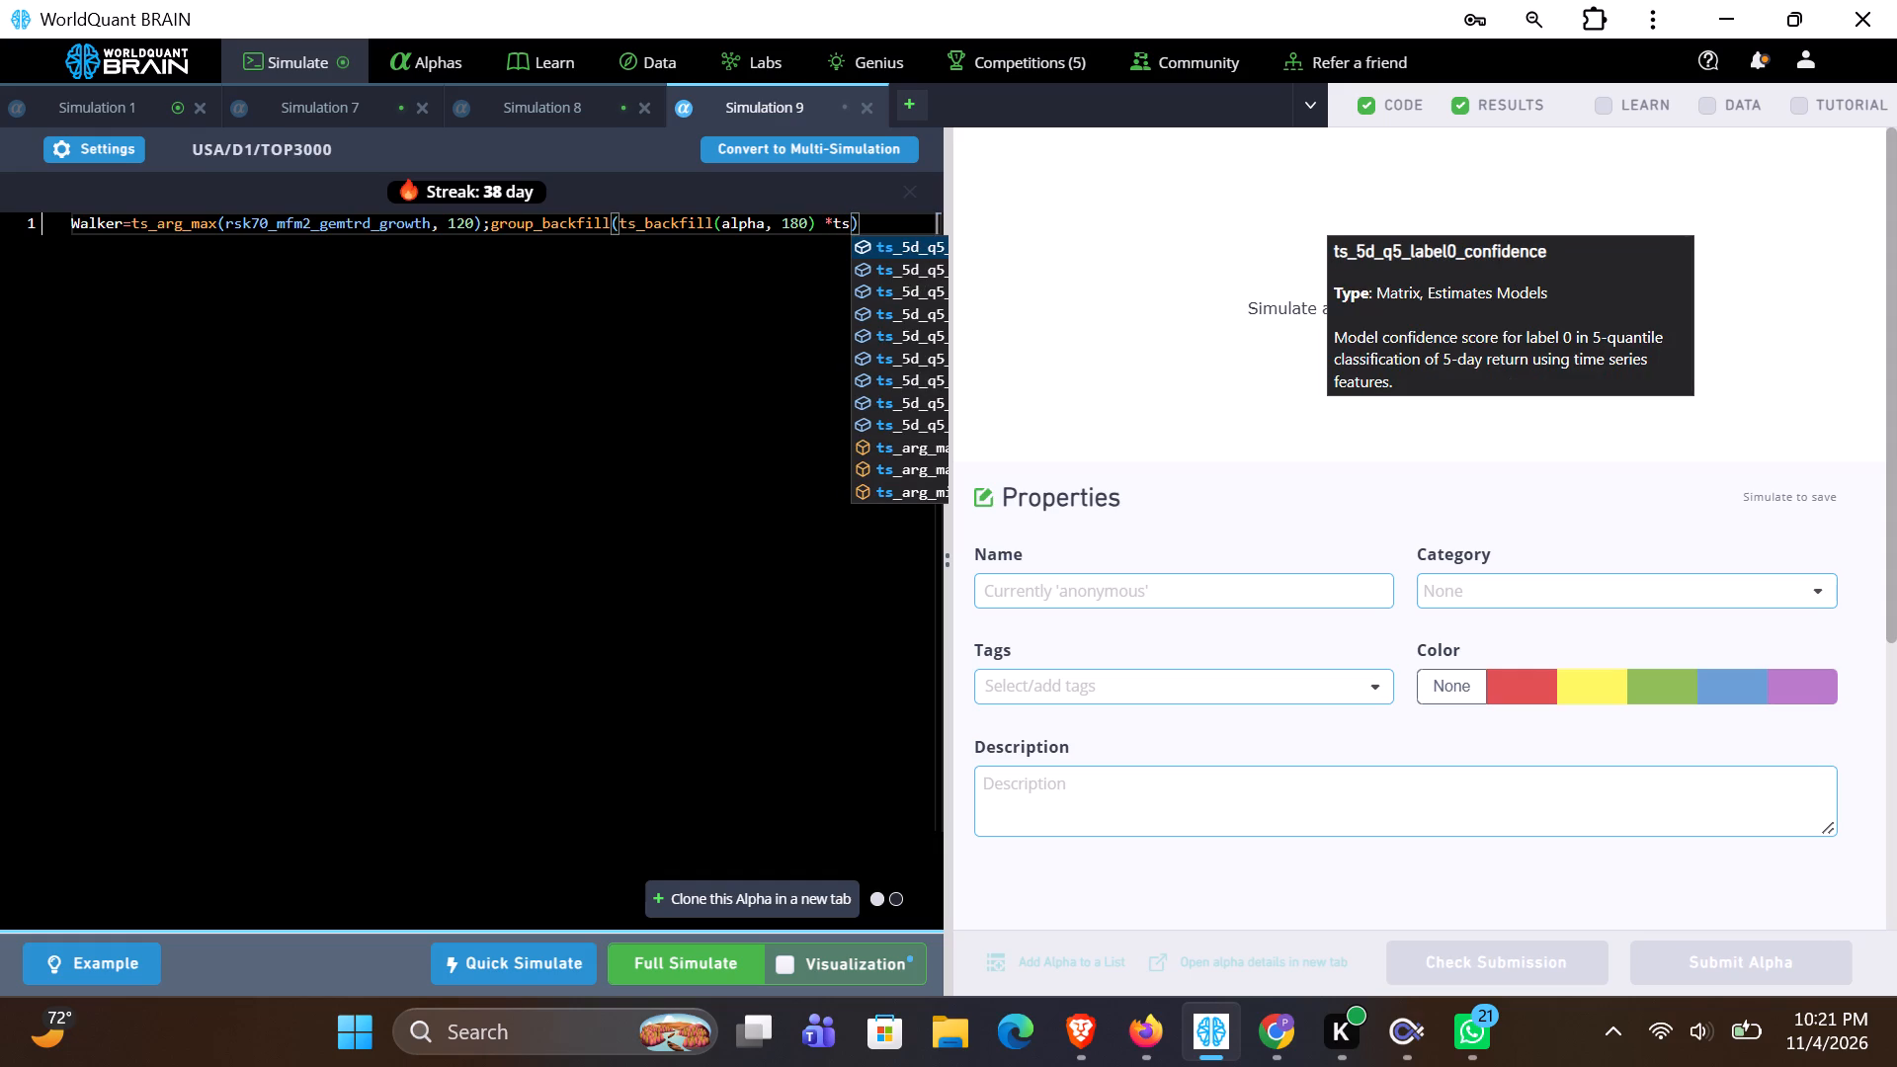
key("shift+underscore")
type("scale")
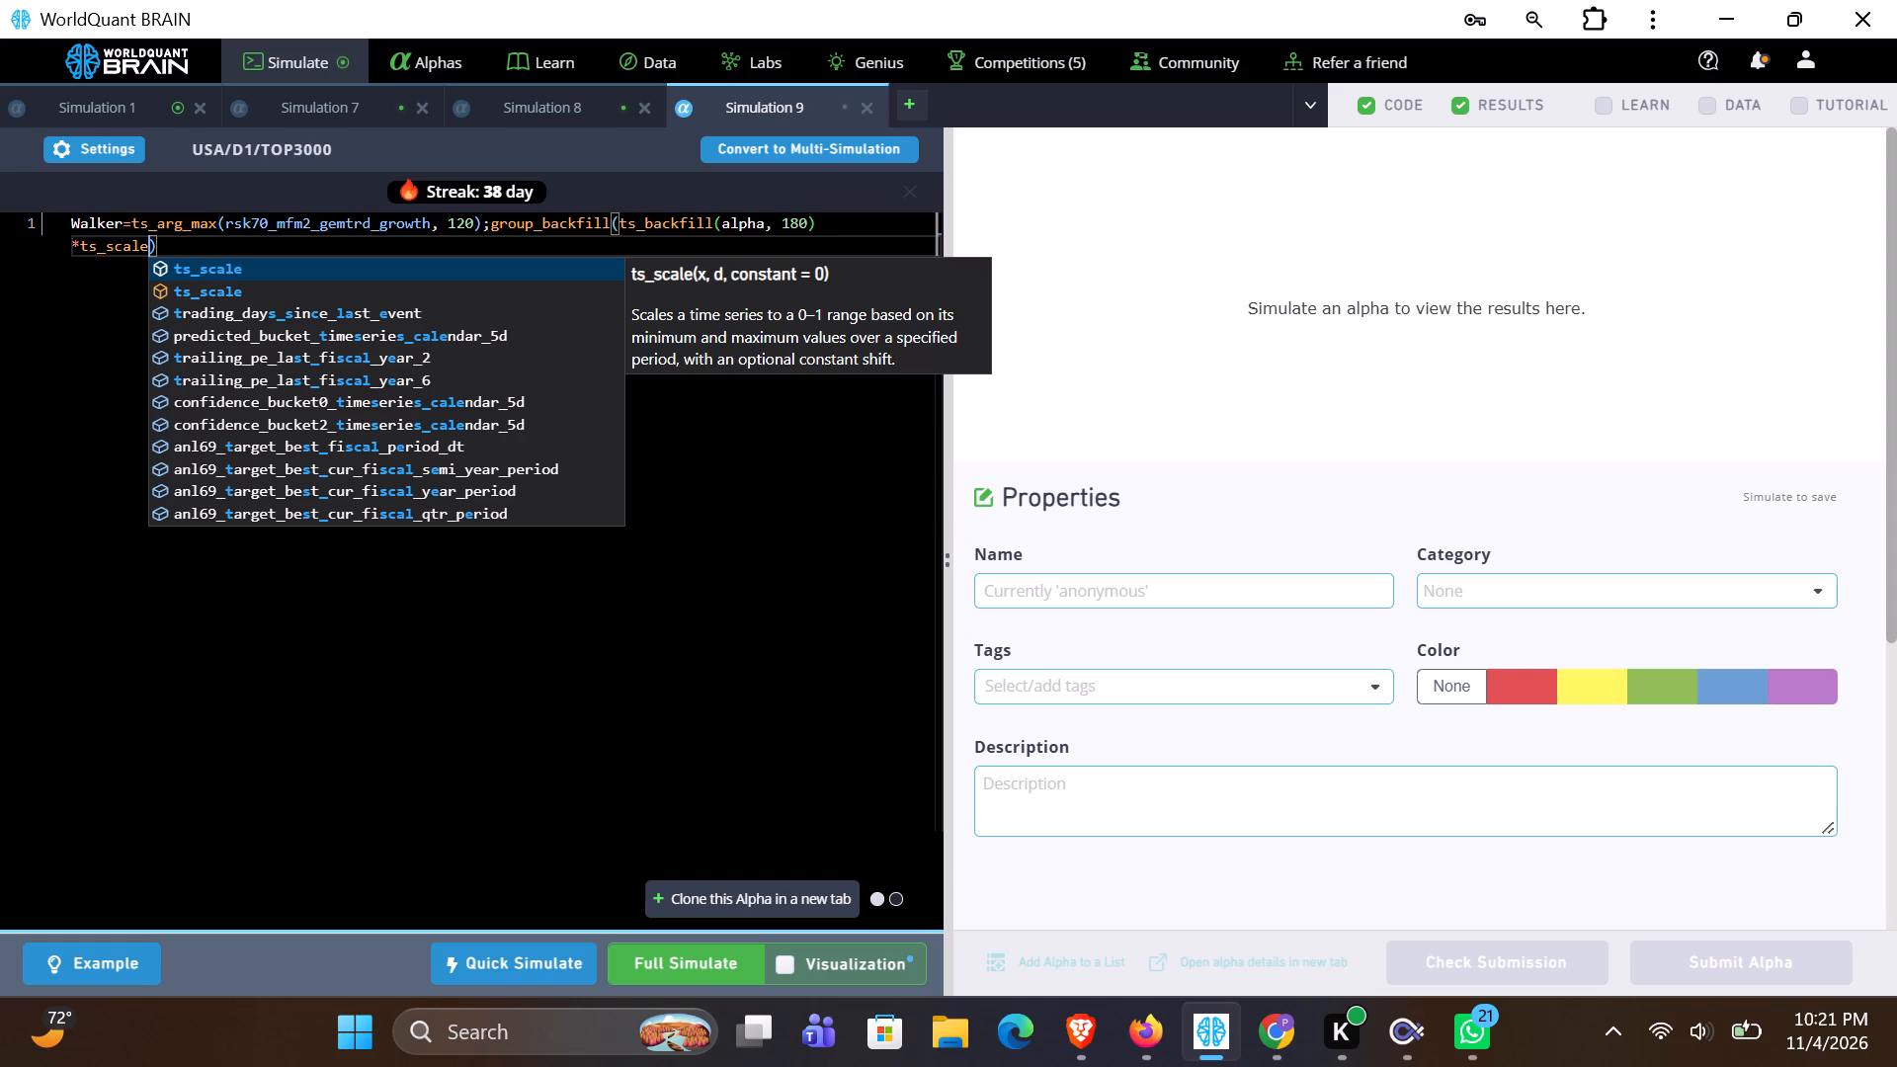
key("shift+parenleft")
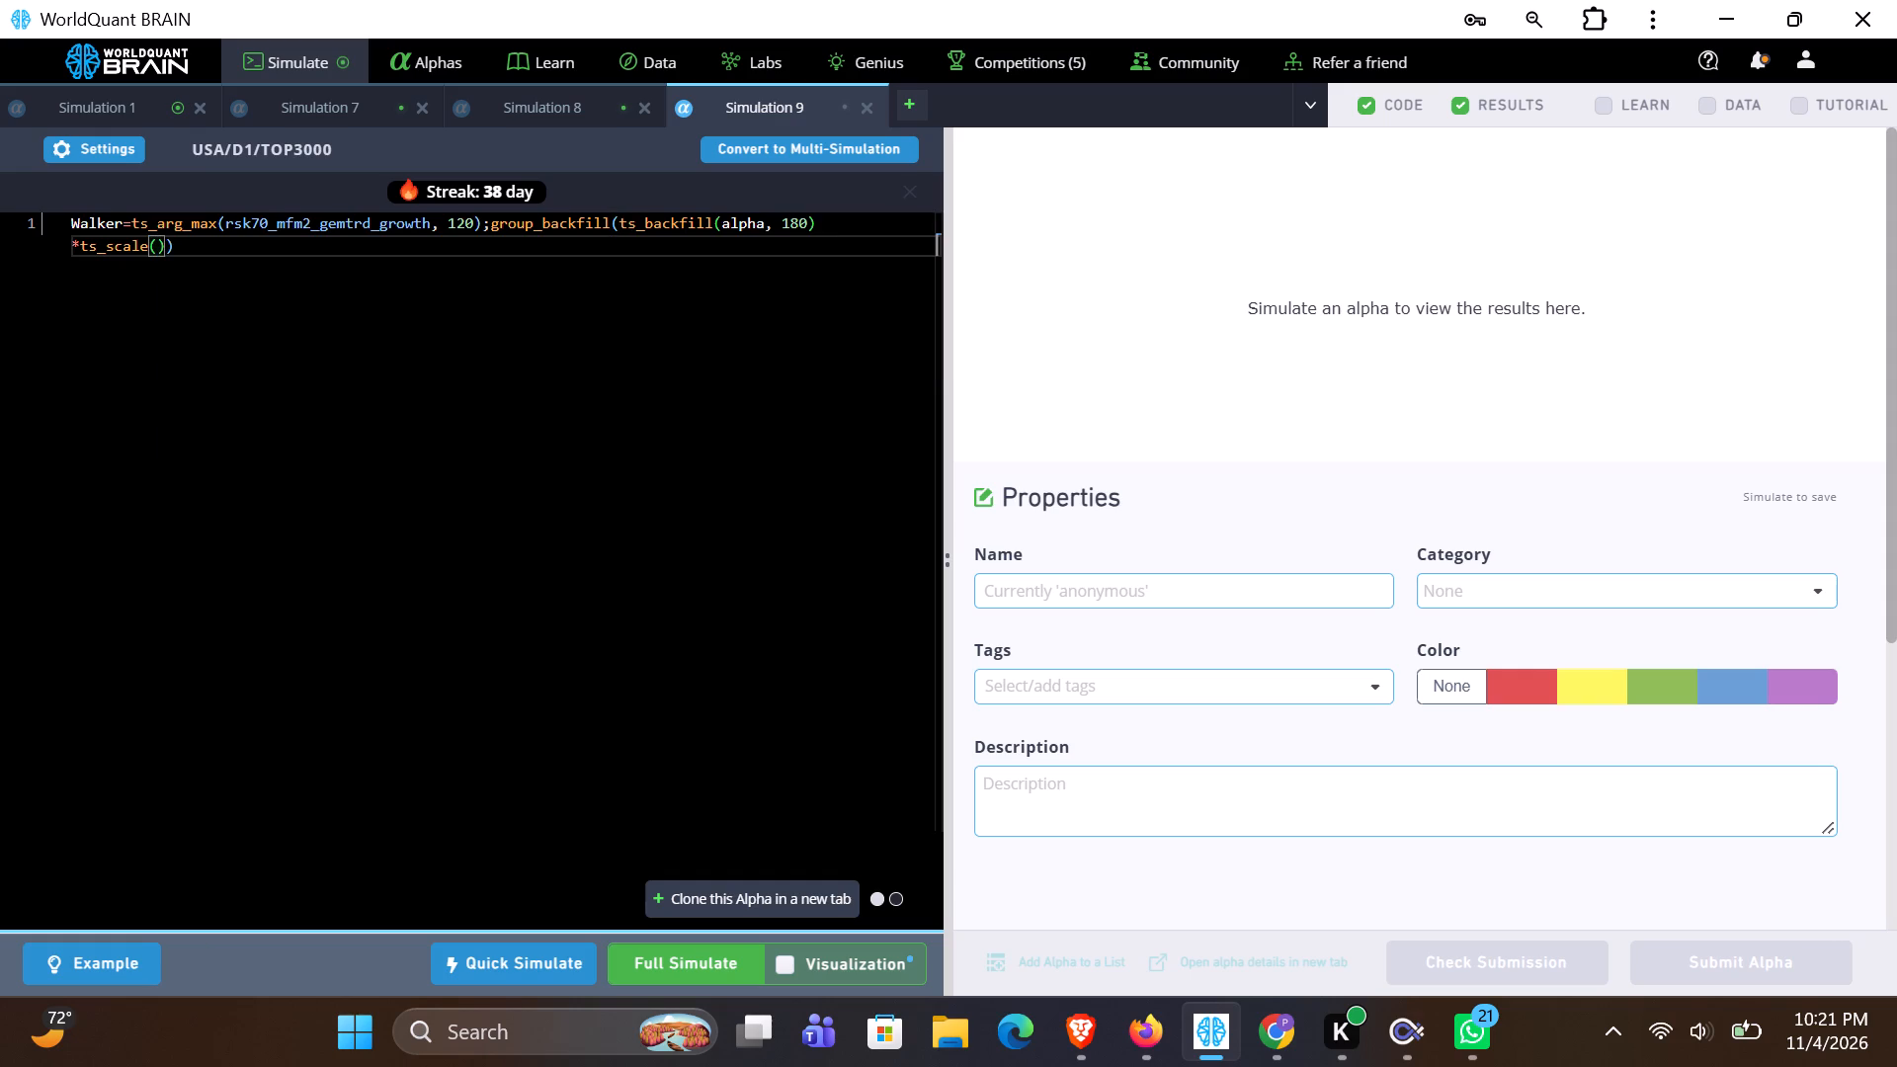
type("tm")
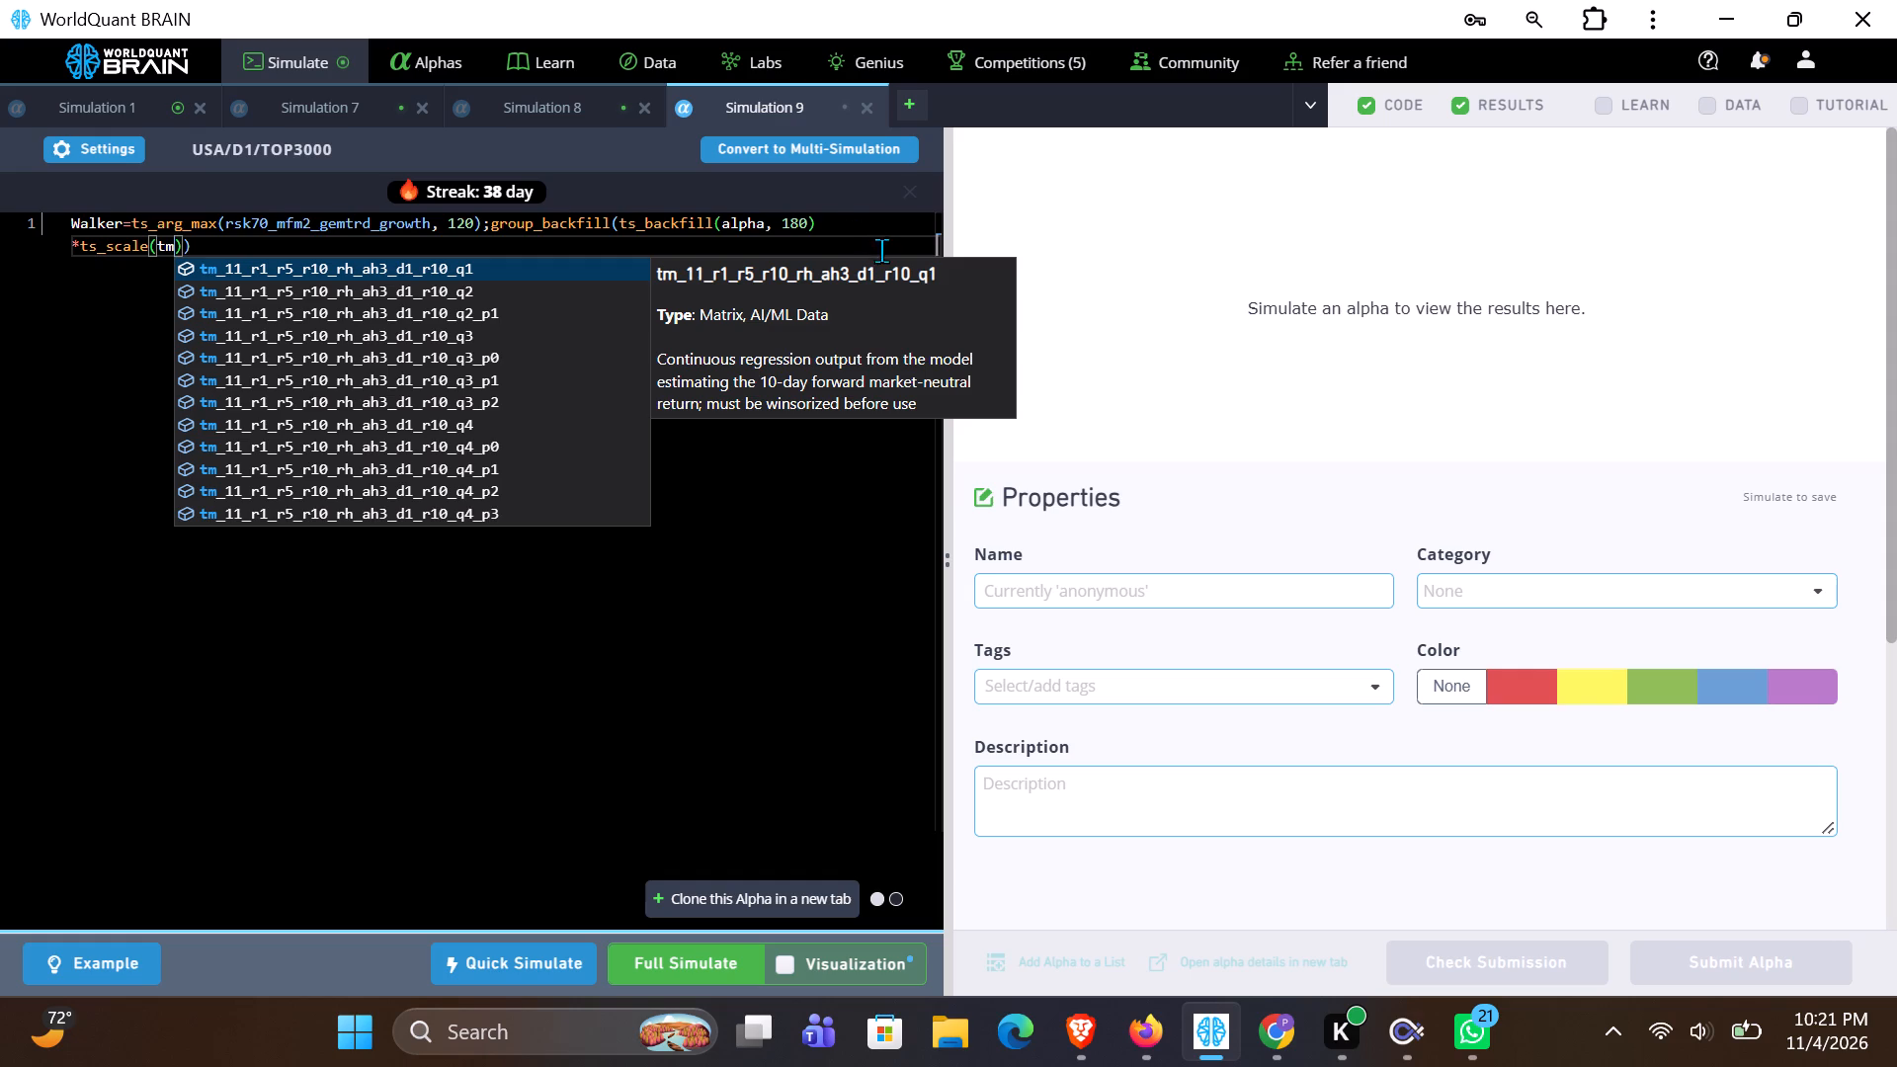
left_click(508, 504)
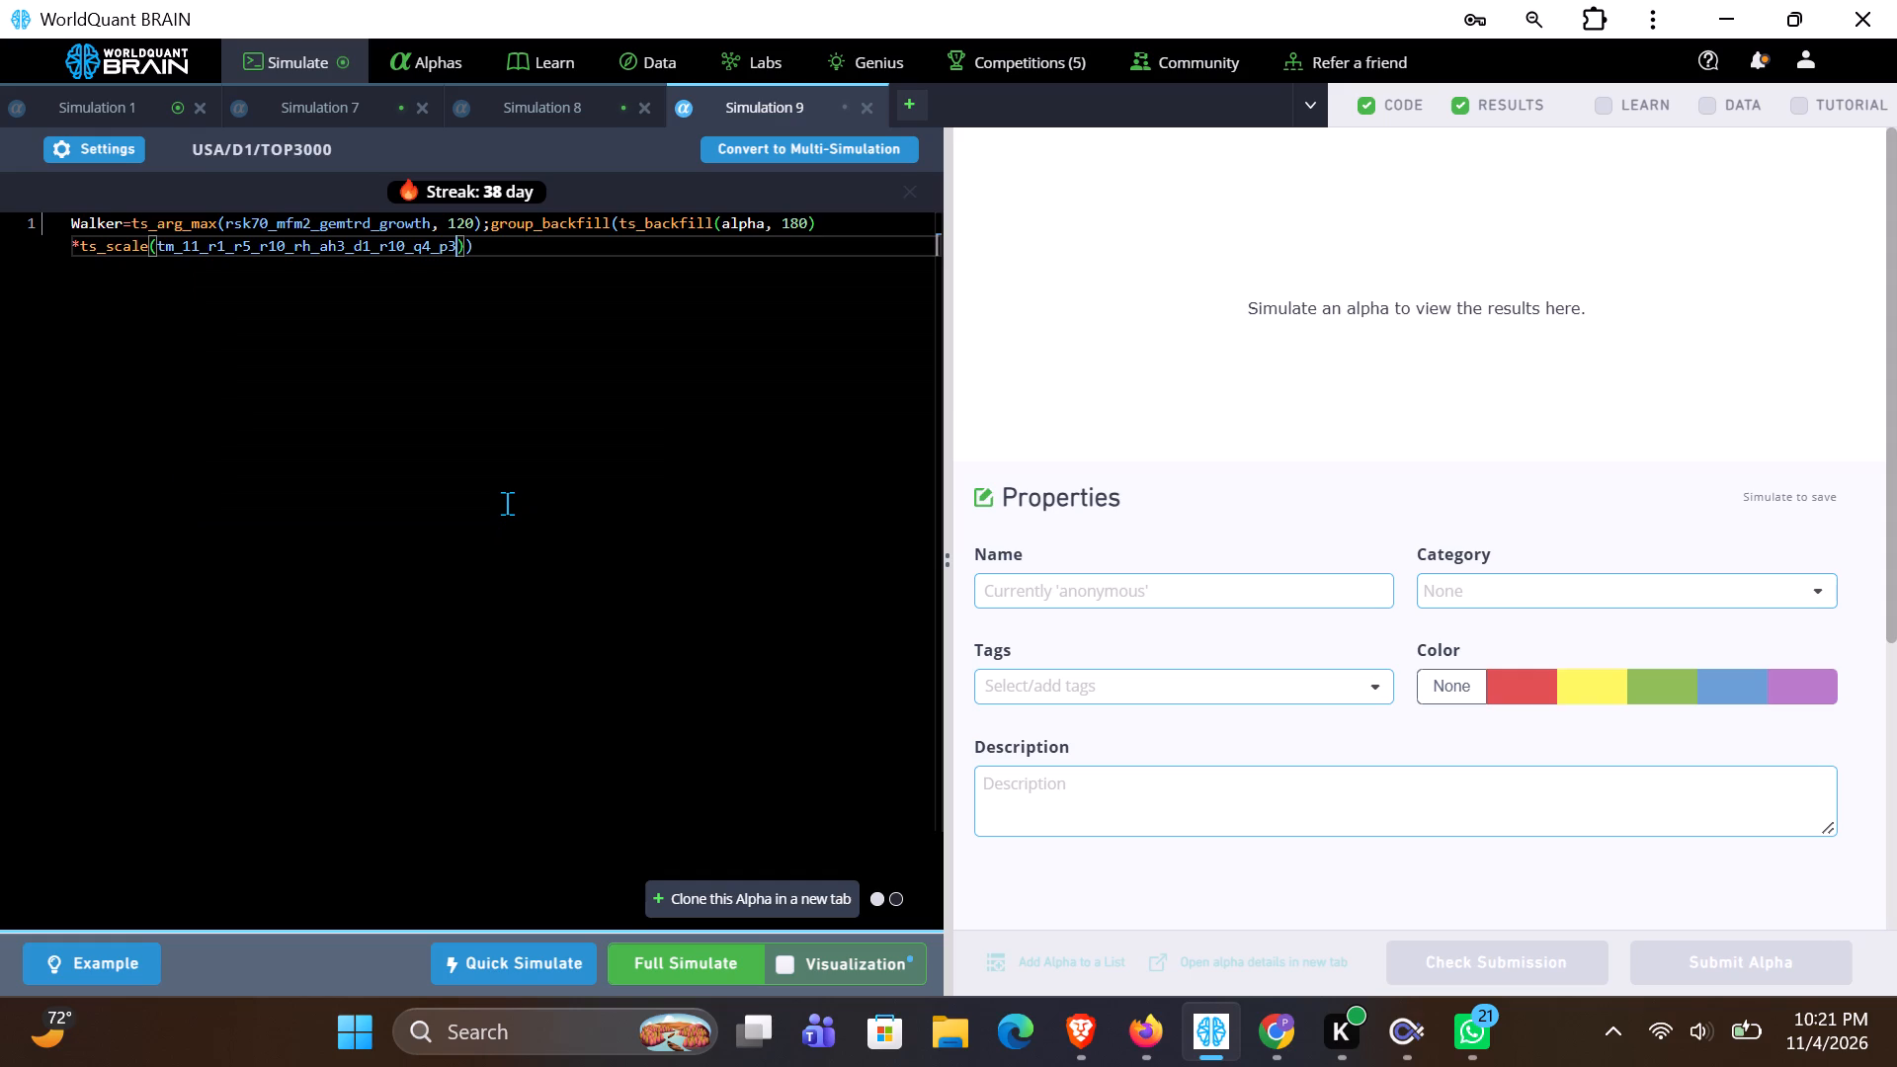
key("comma")
key("space")
type("120")
key("BackSpace")
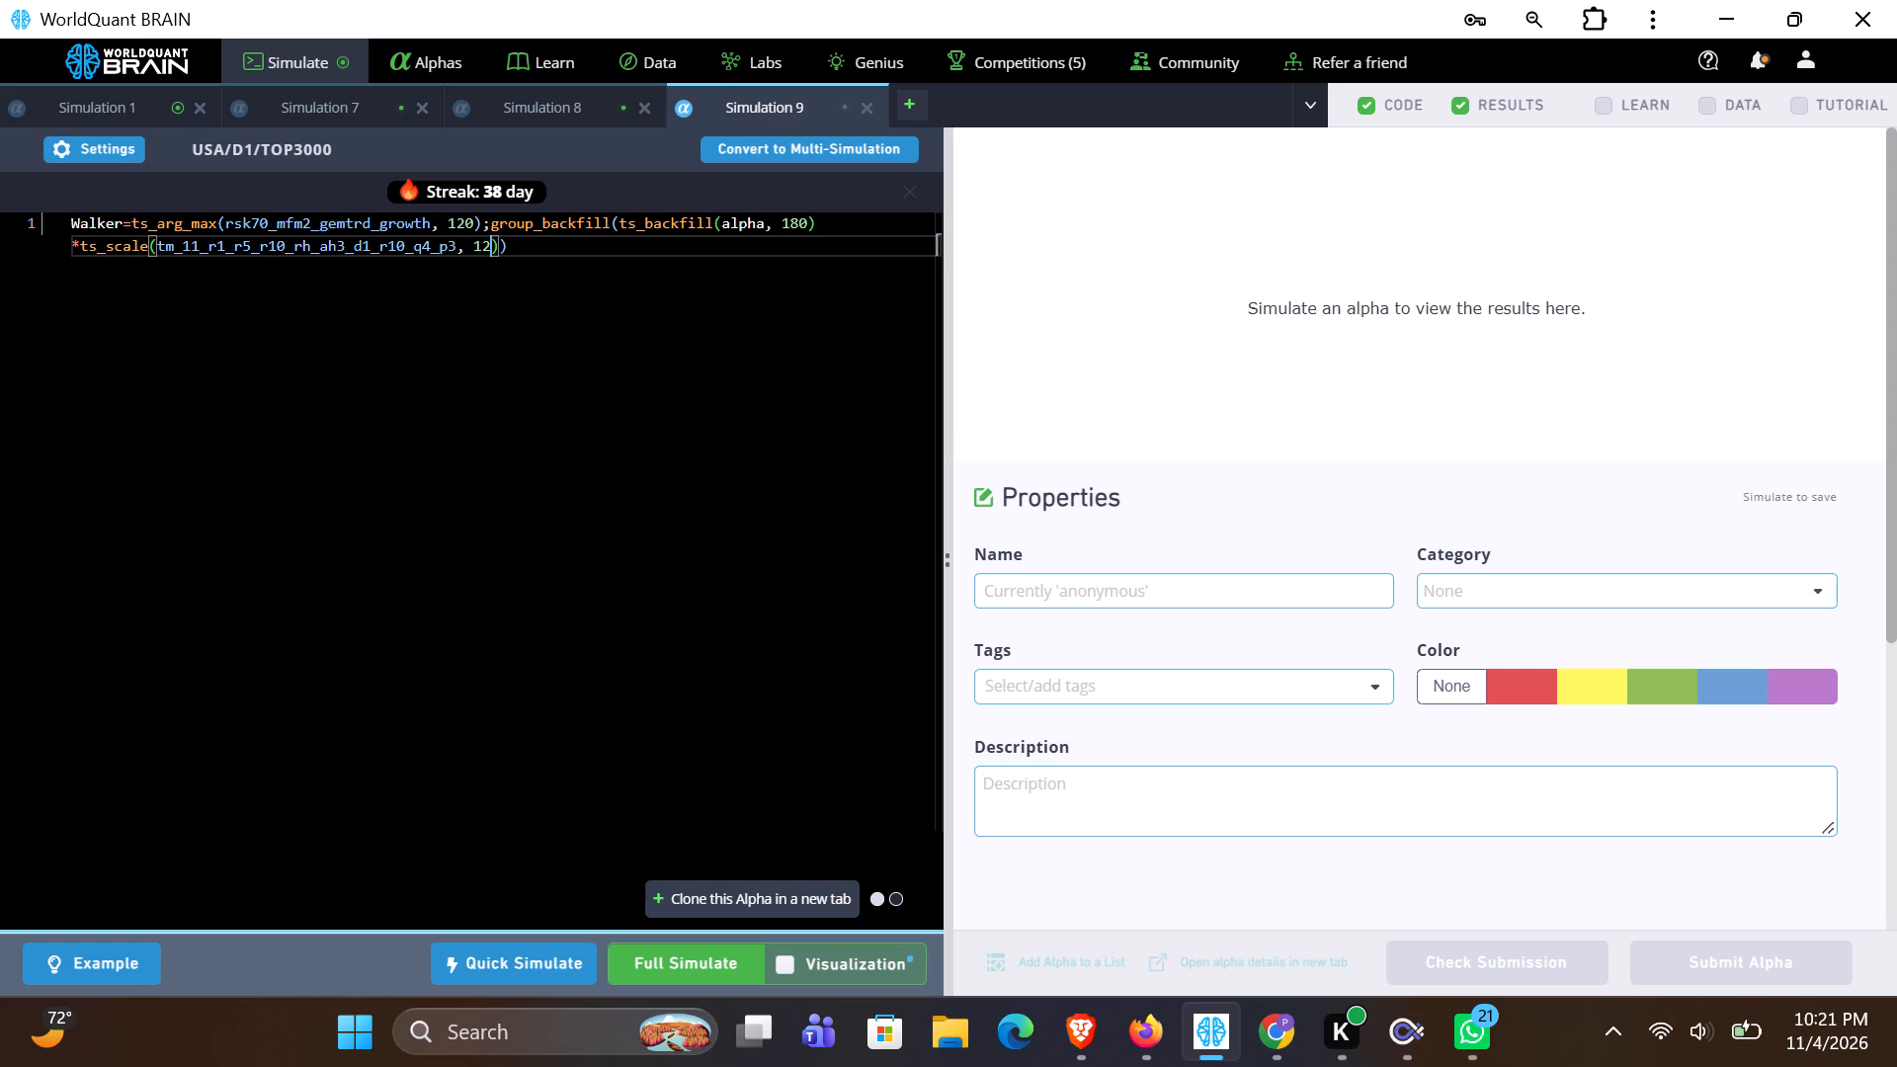
key("BackSpace")
key("BackSpace")
key("BackSpace")
type("120")
Complete the group_backfill arguments with subindustry as the group and 30 as the lookback.
left_click(501, 241)
key("comma")
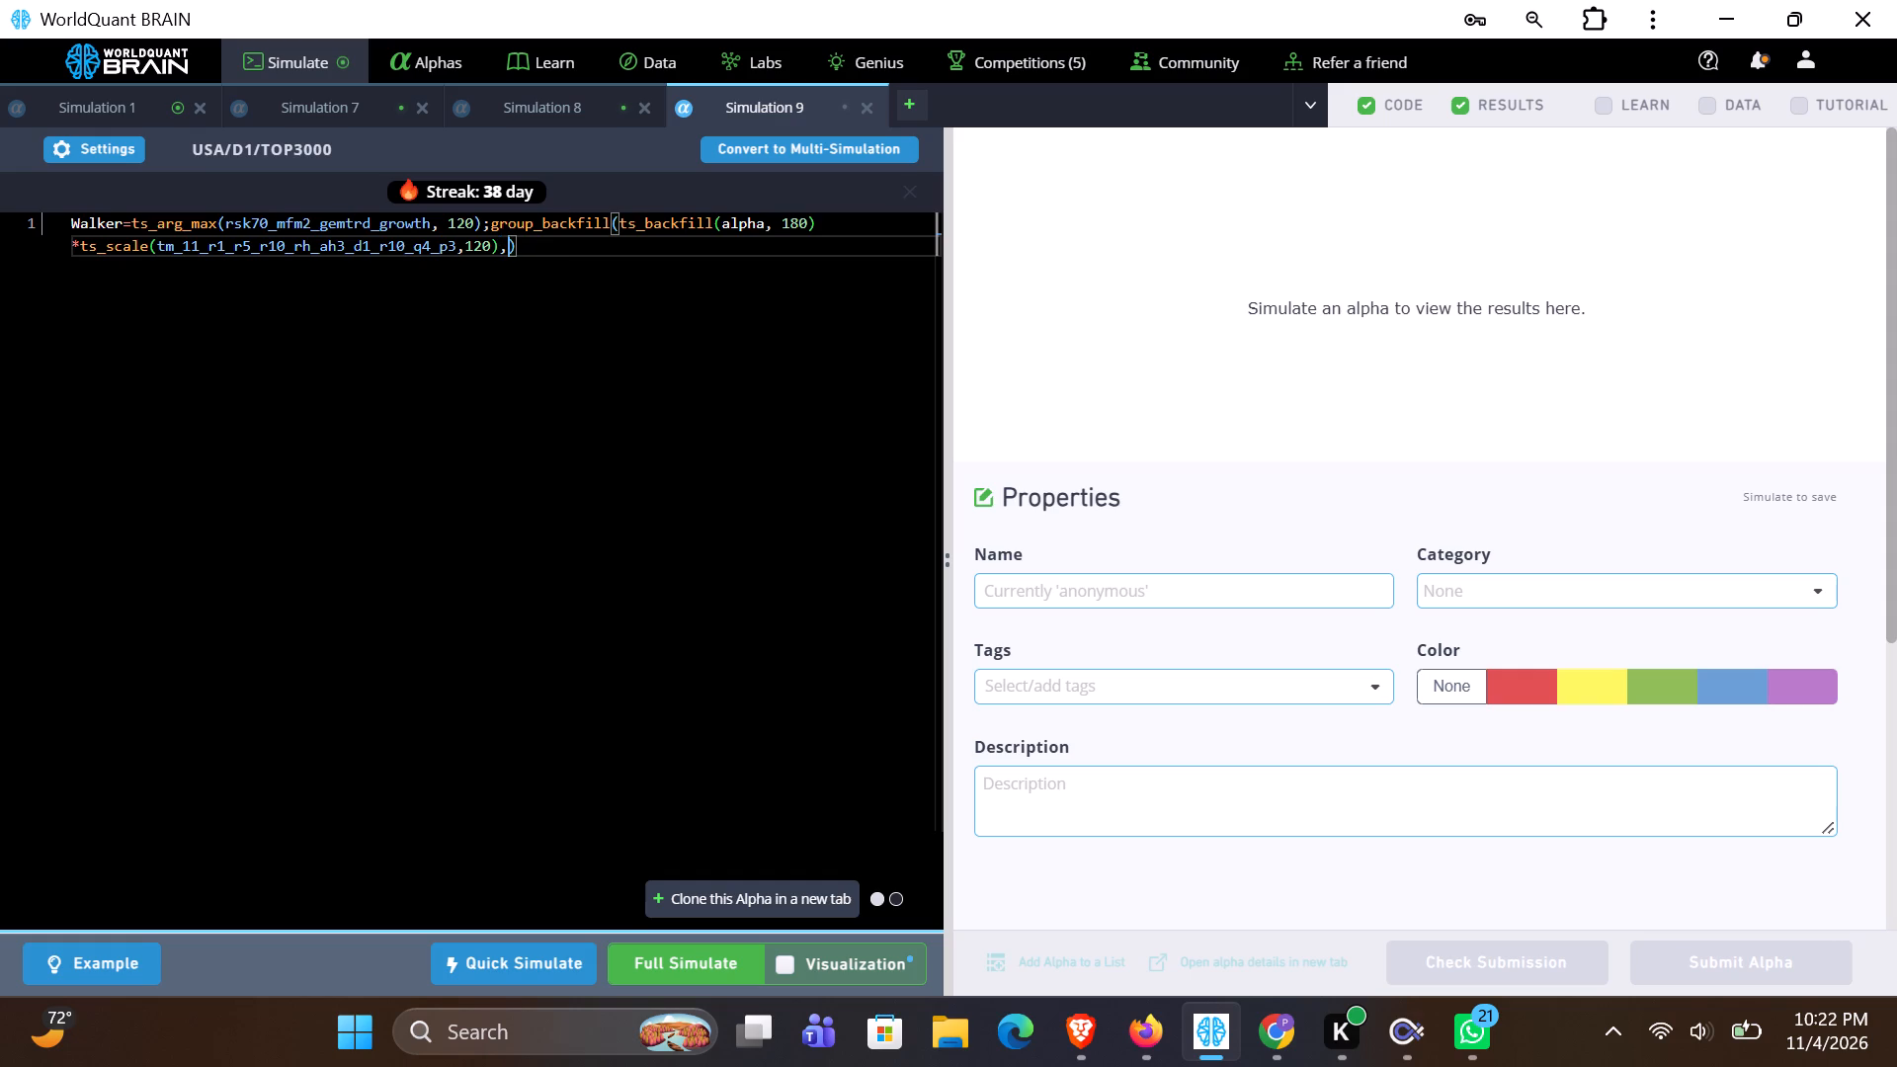
type("sub")
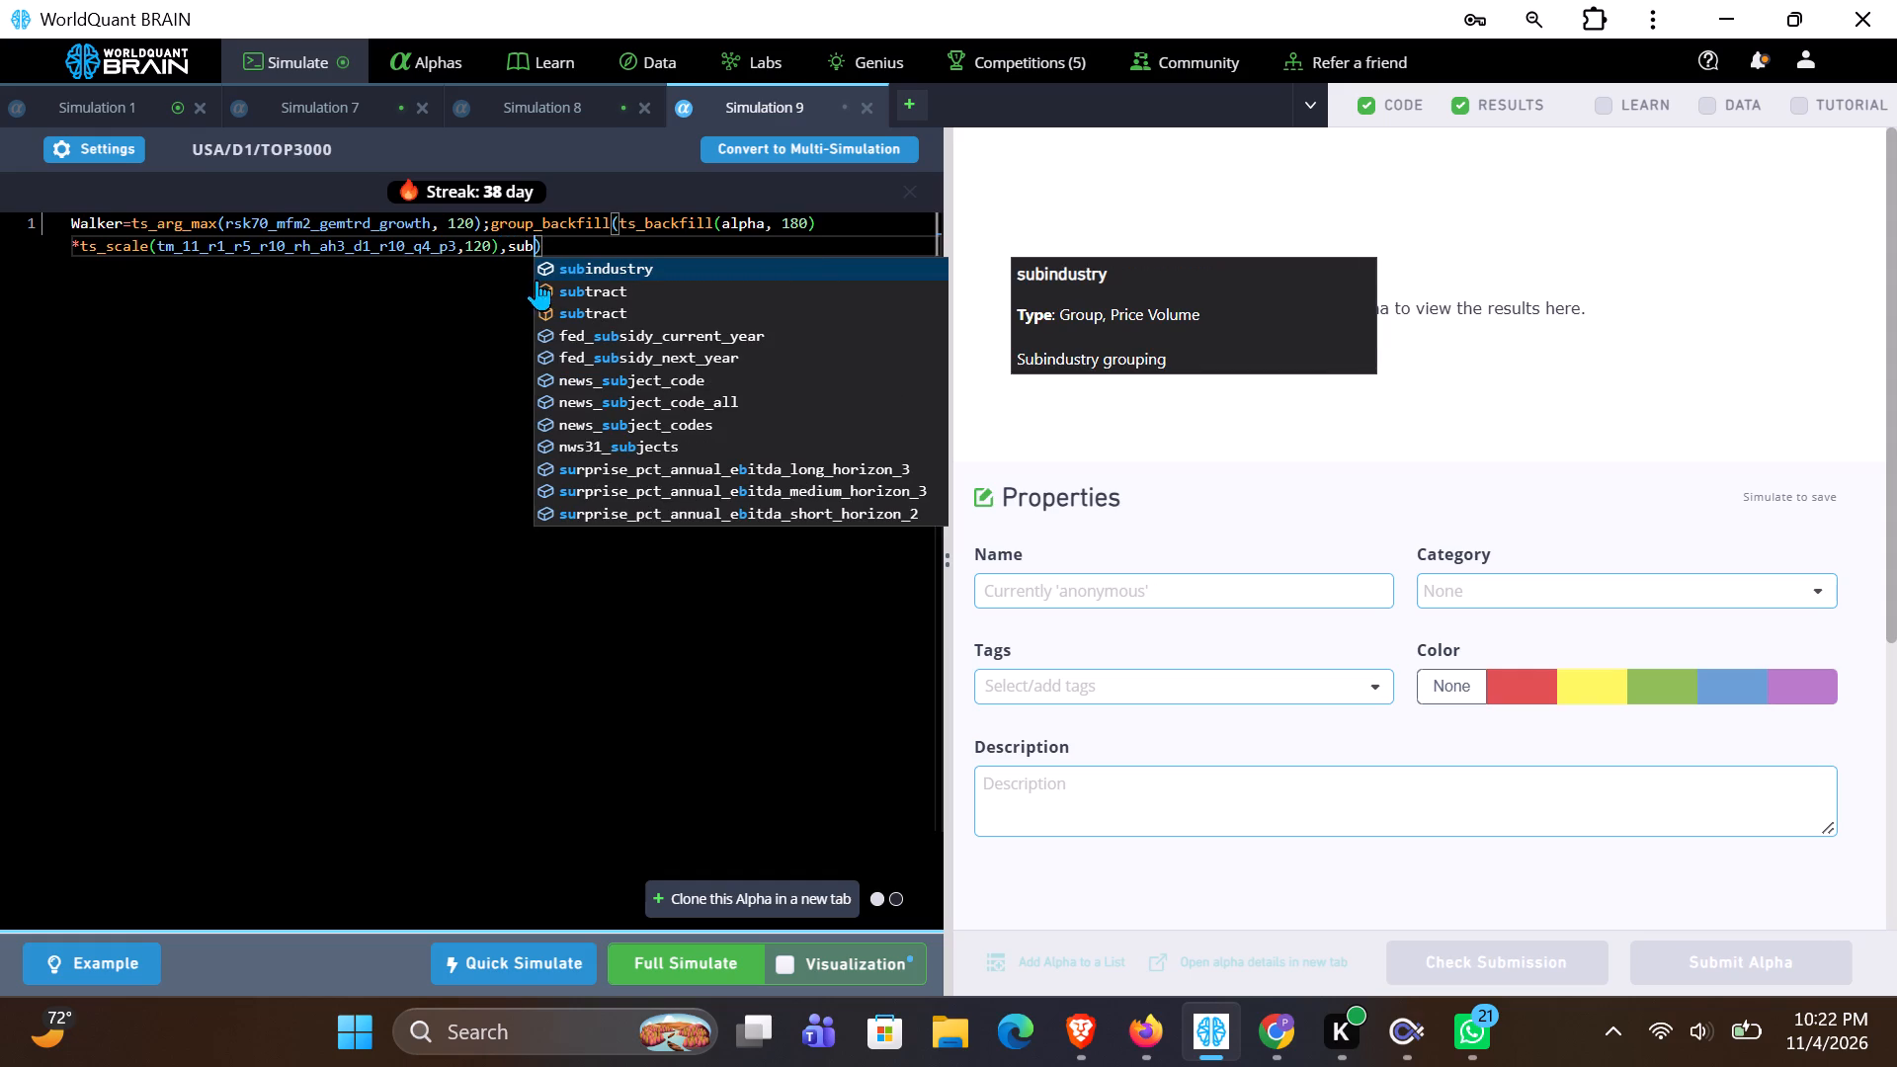
left_click(603, 263)
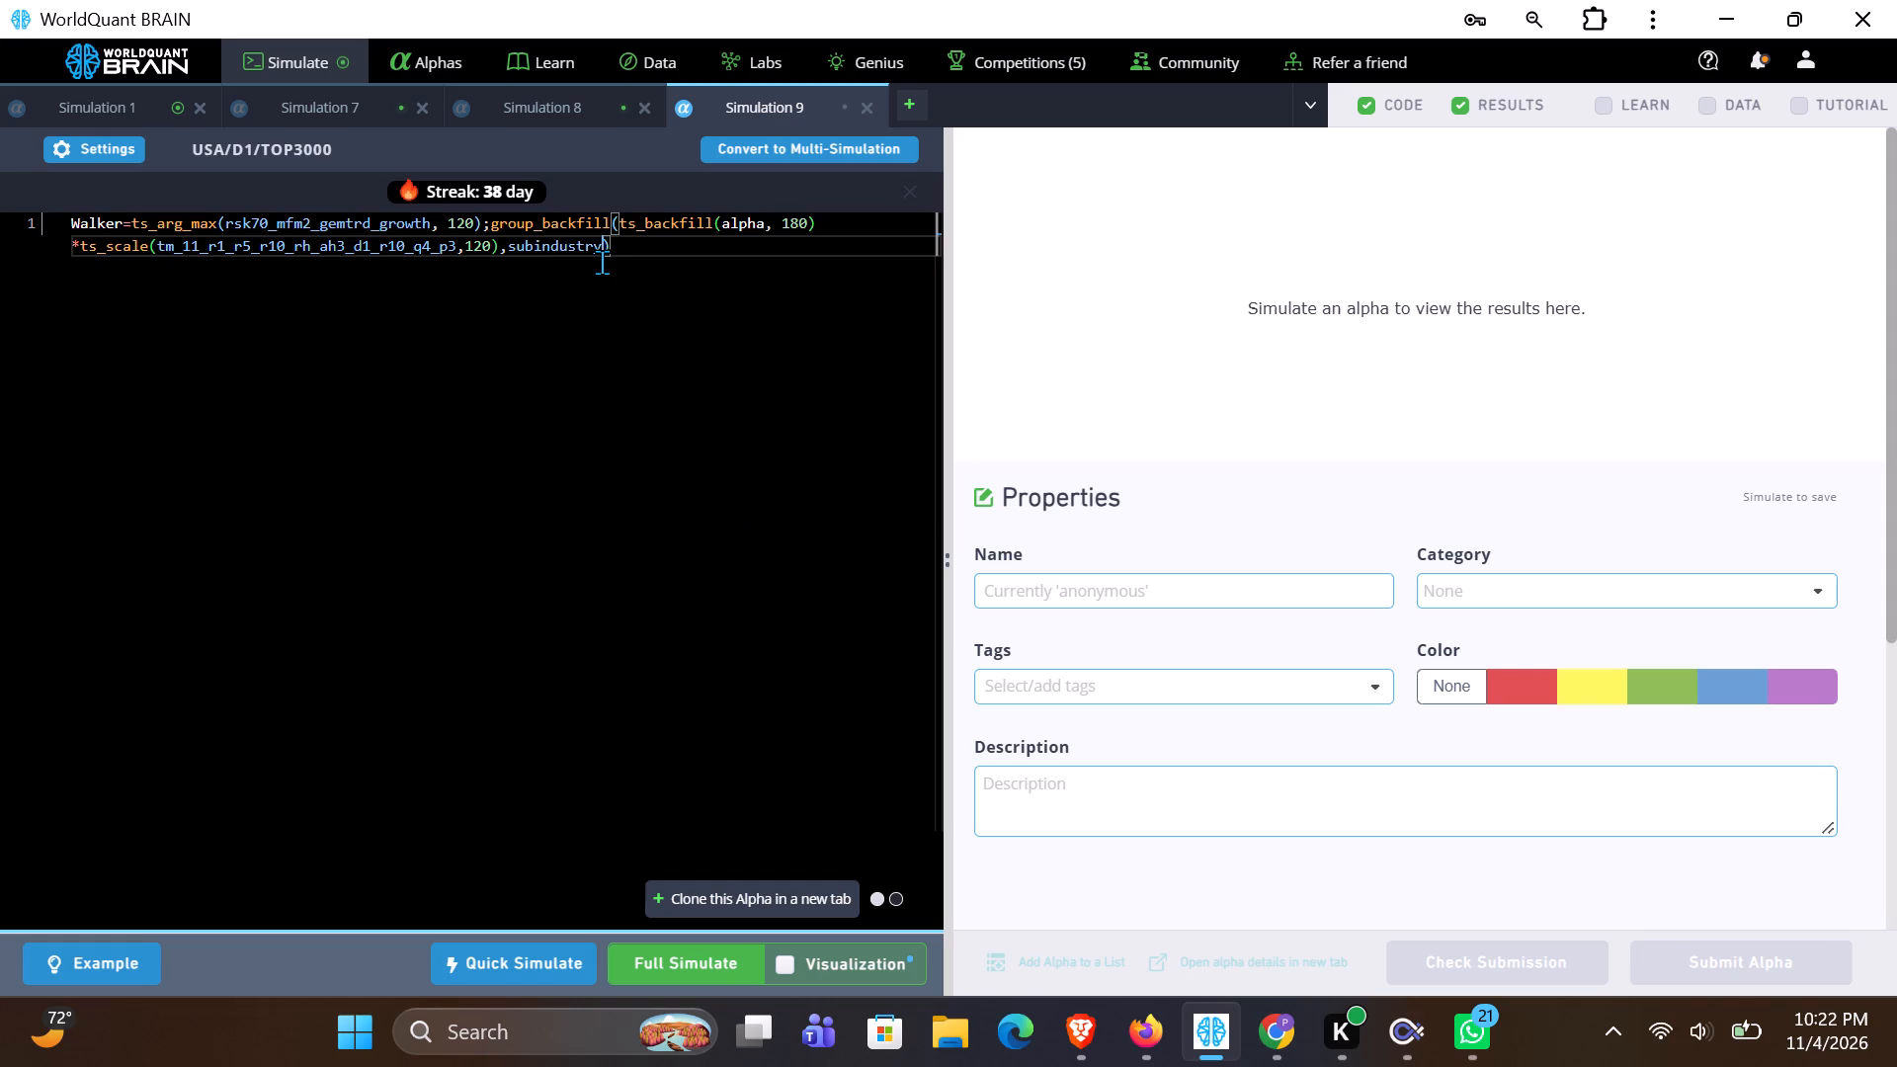
key("comma")
type("30")
Add std=2 as the final argument of the group_backfill call.
key("comma")
type("std")
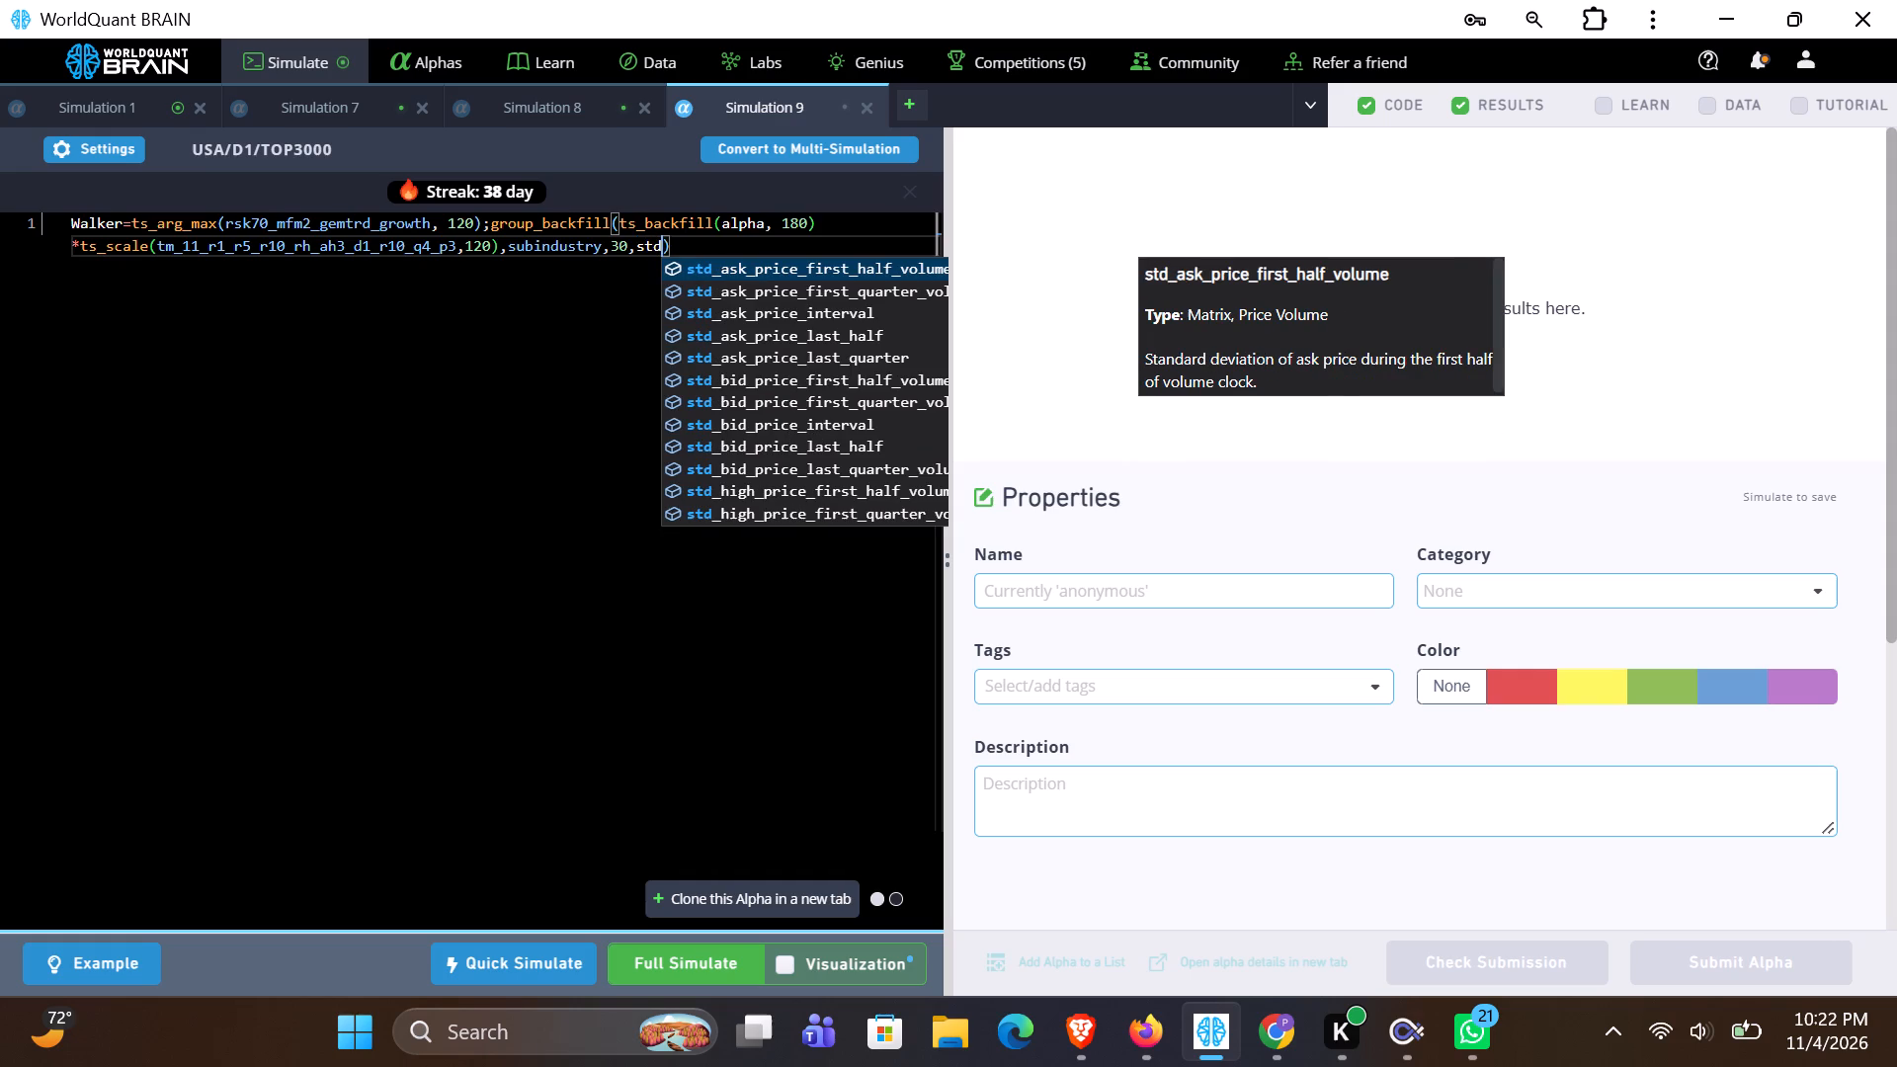
key("equal")
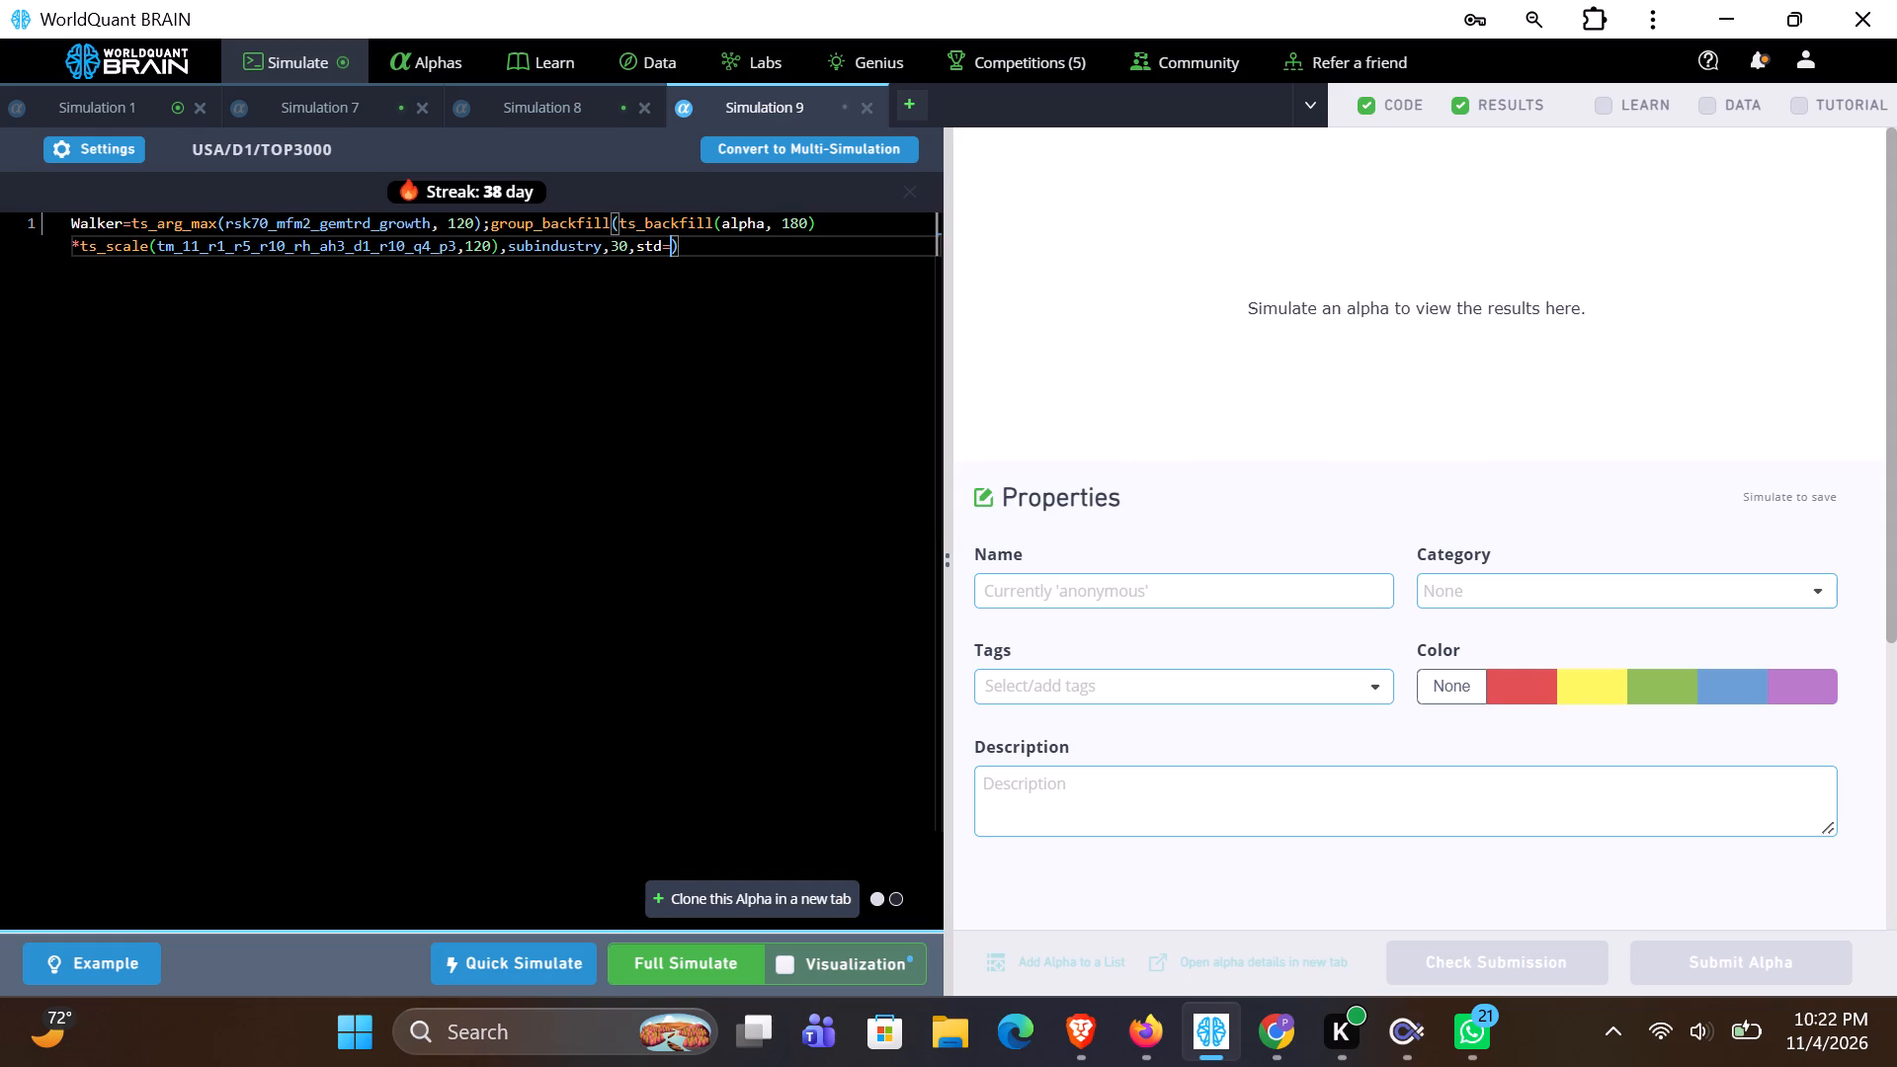
key("2")
Apply Simulation 9 settings: region GLB, universe MINVOL1M, test period 0 years, and Crowding Factors neutralization.
left_click(96, 146)
left_click(90, 406)
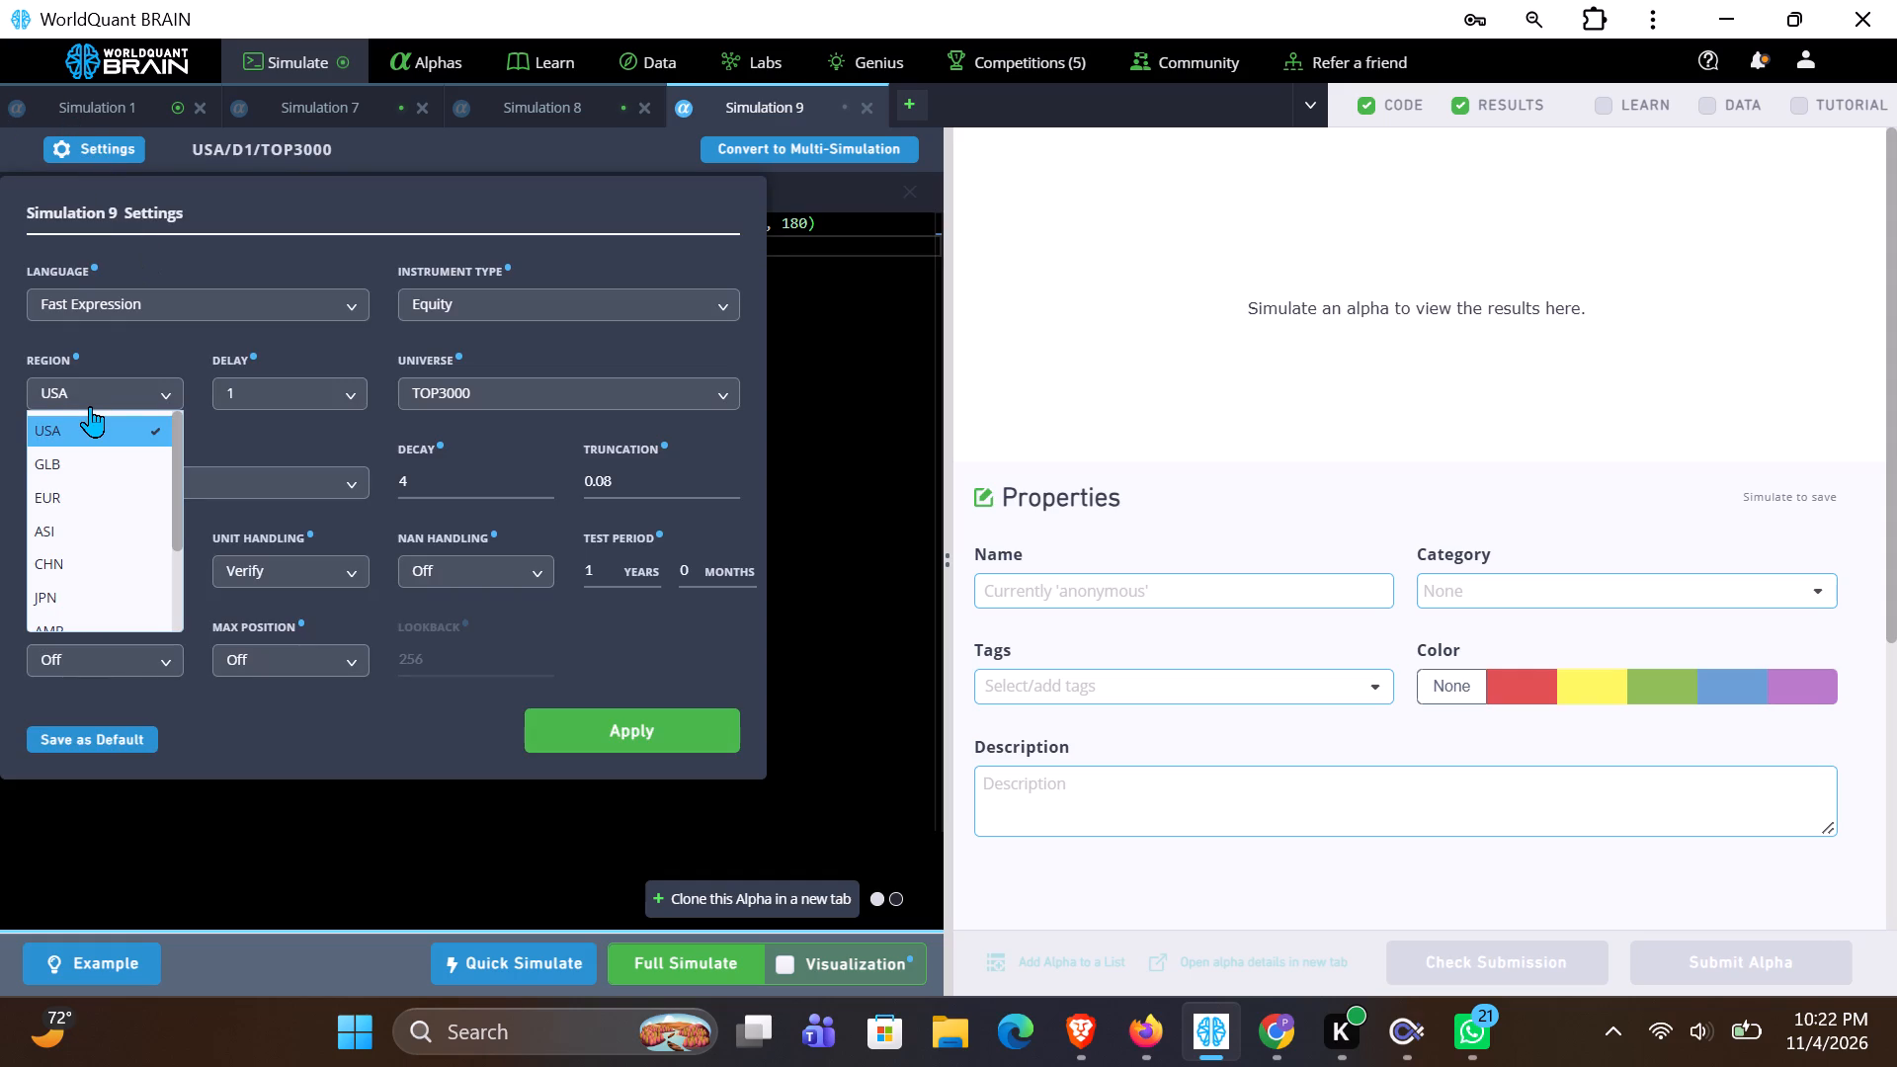
left_click(77, 459)
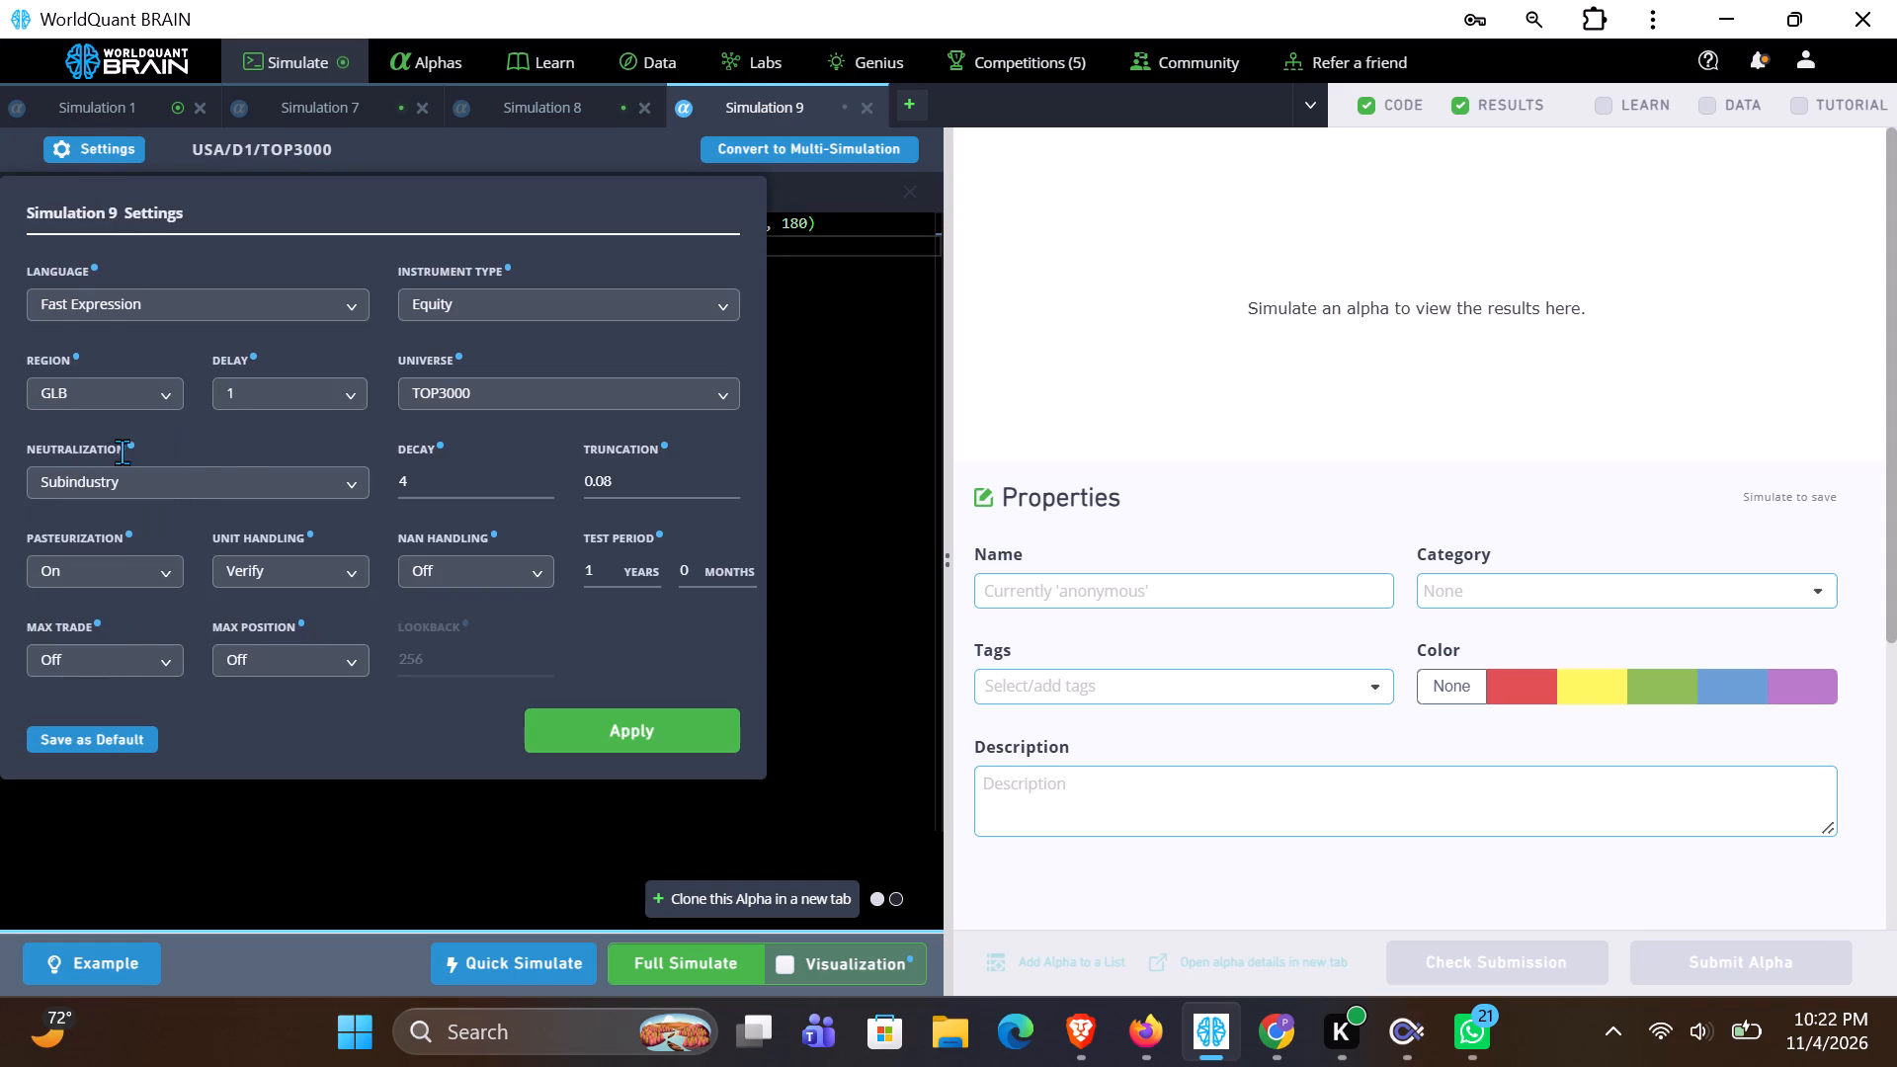
left_click(493, 387)
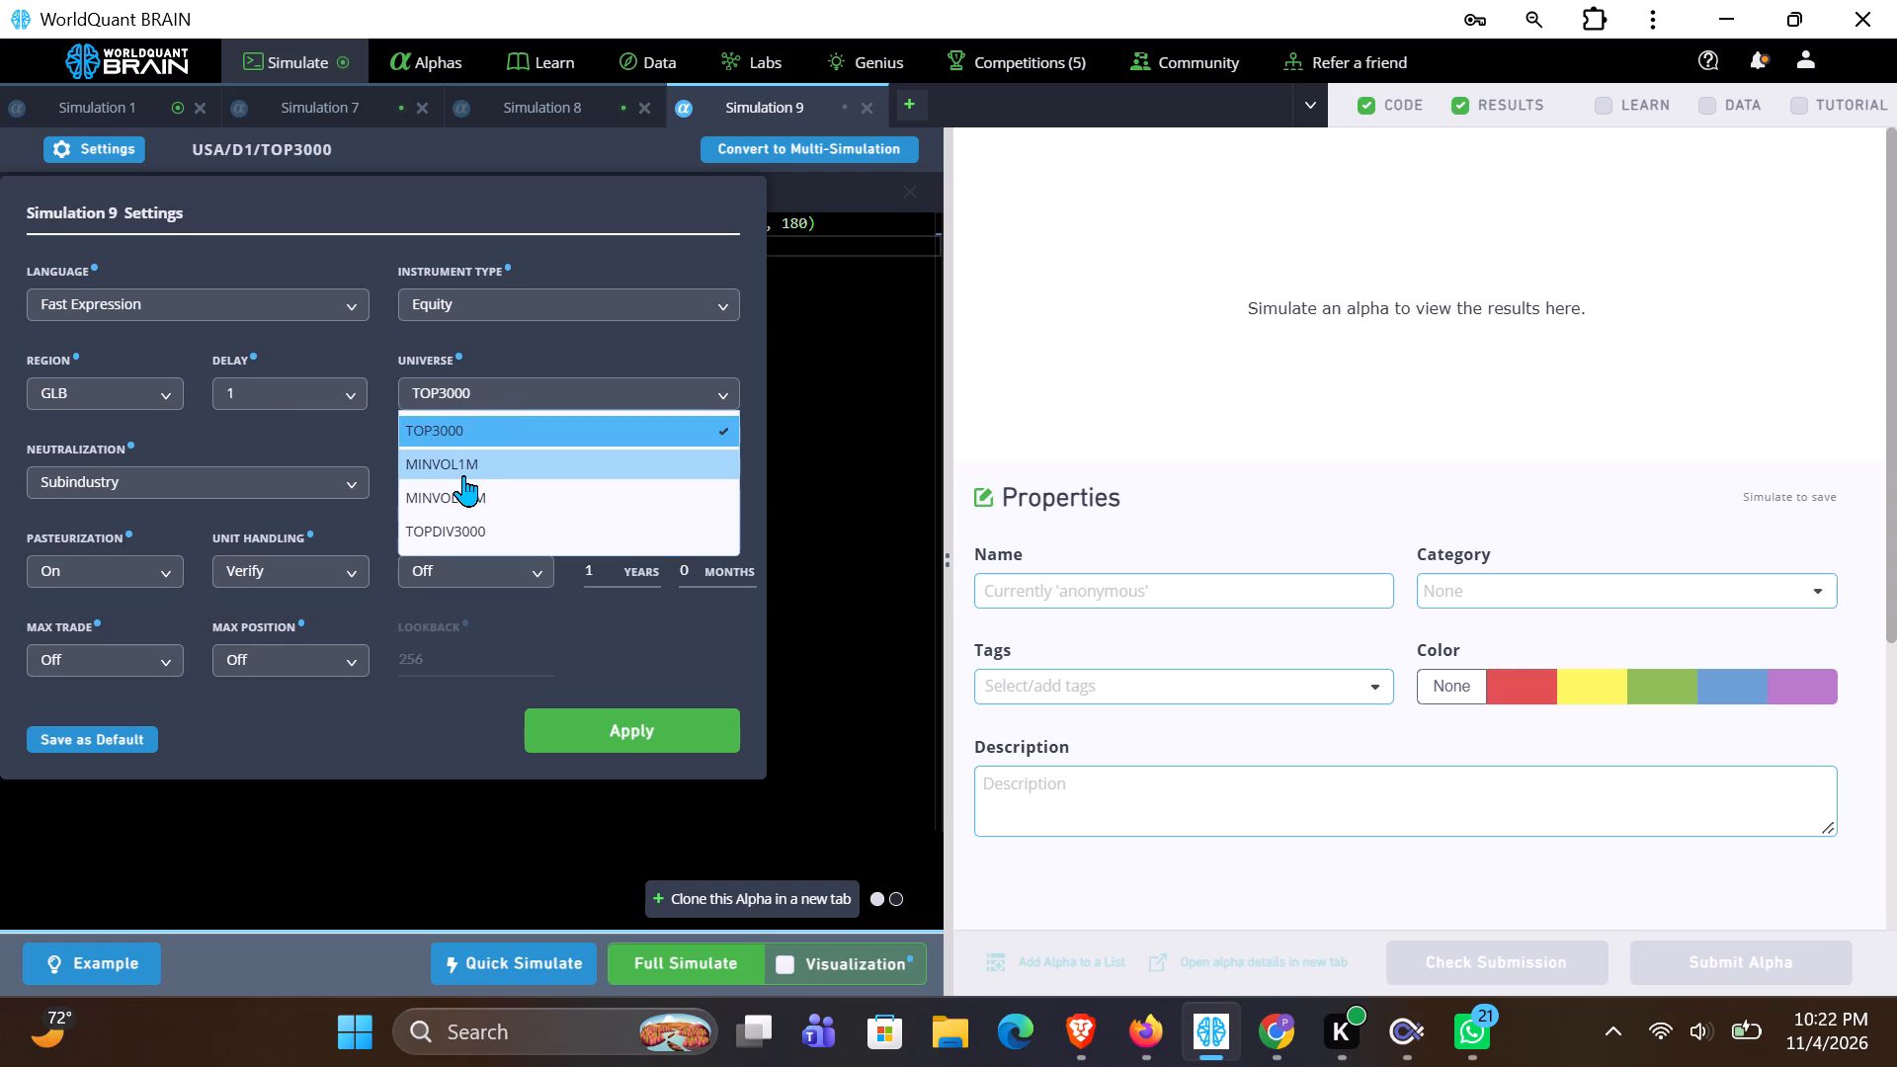
left_click(463, 475)
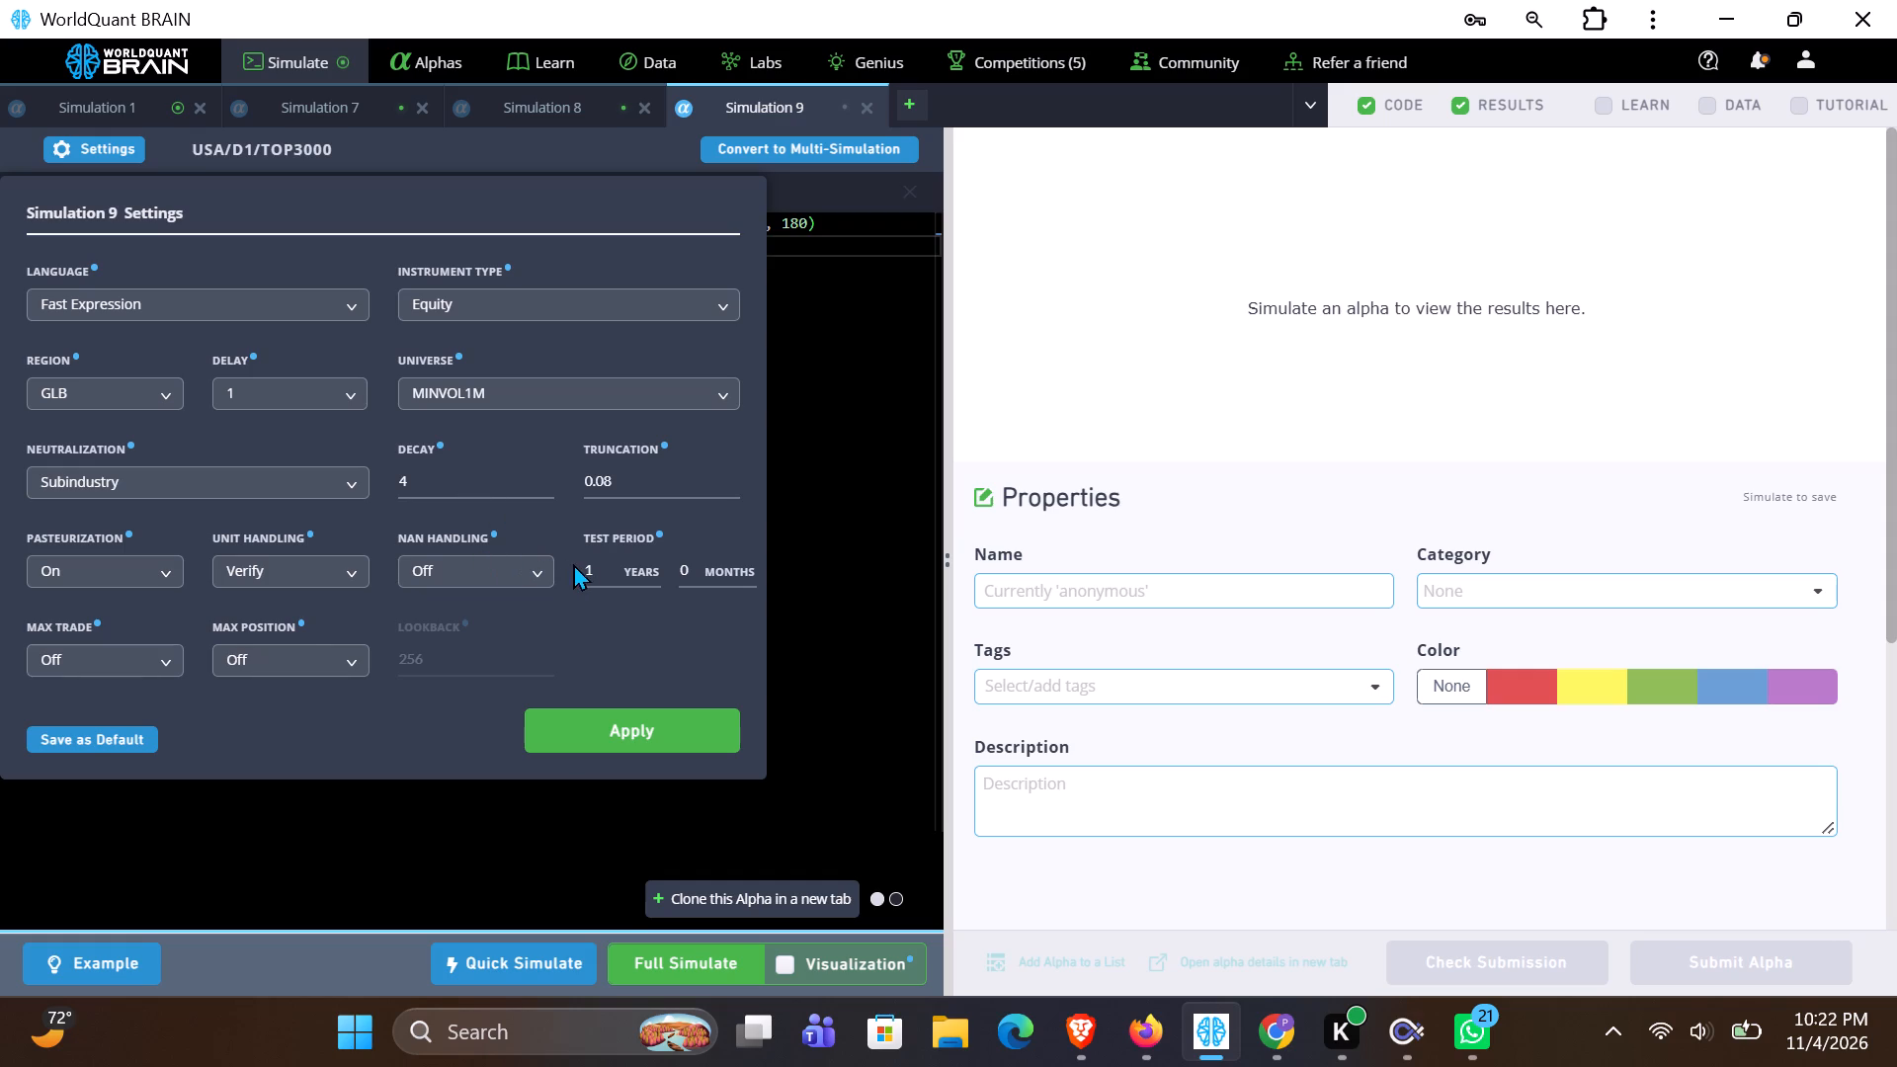
left_click(612, 560)
key("BackSpace")
key("0")
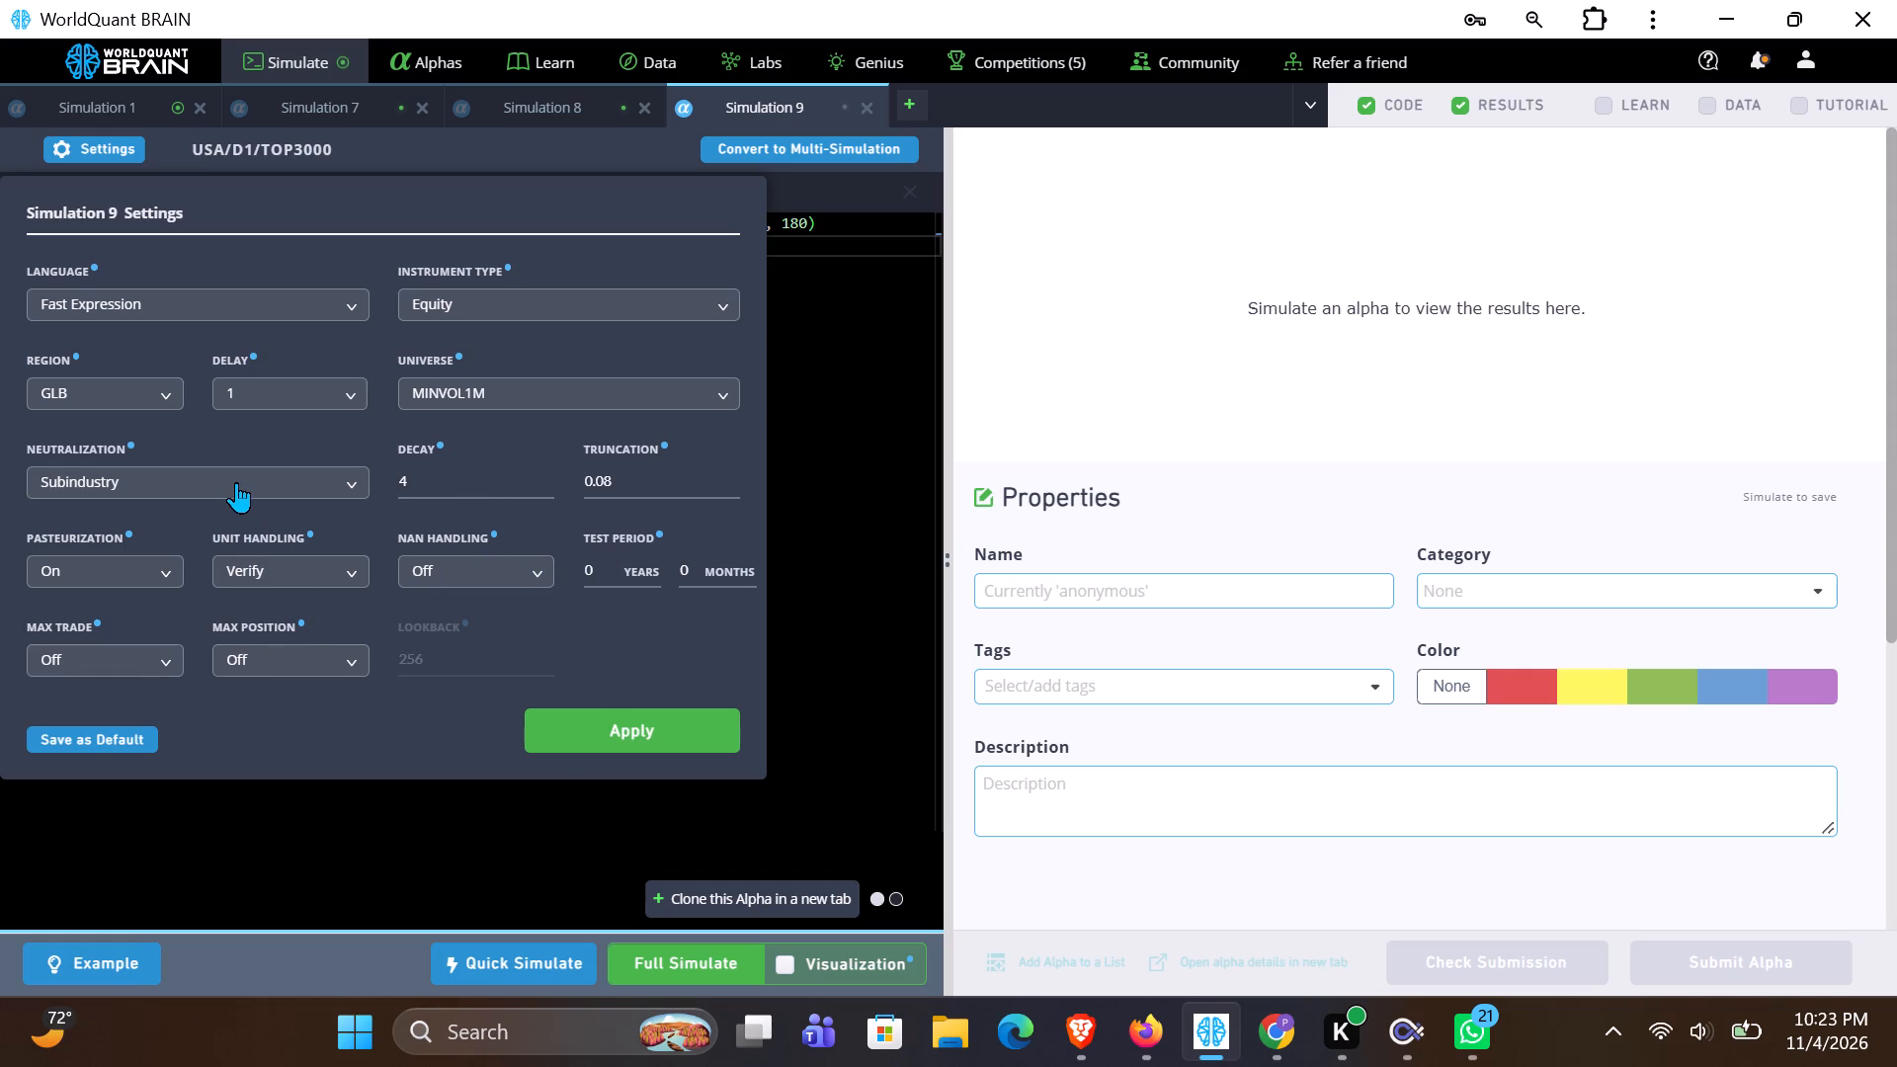
left_click(236, 482)
left_click(166, 612)
left_click(587, 730)
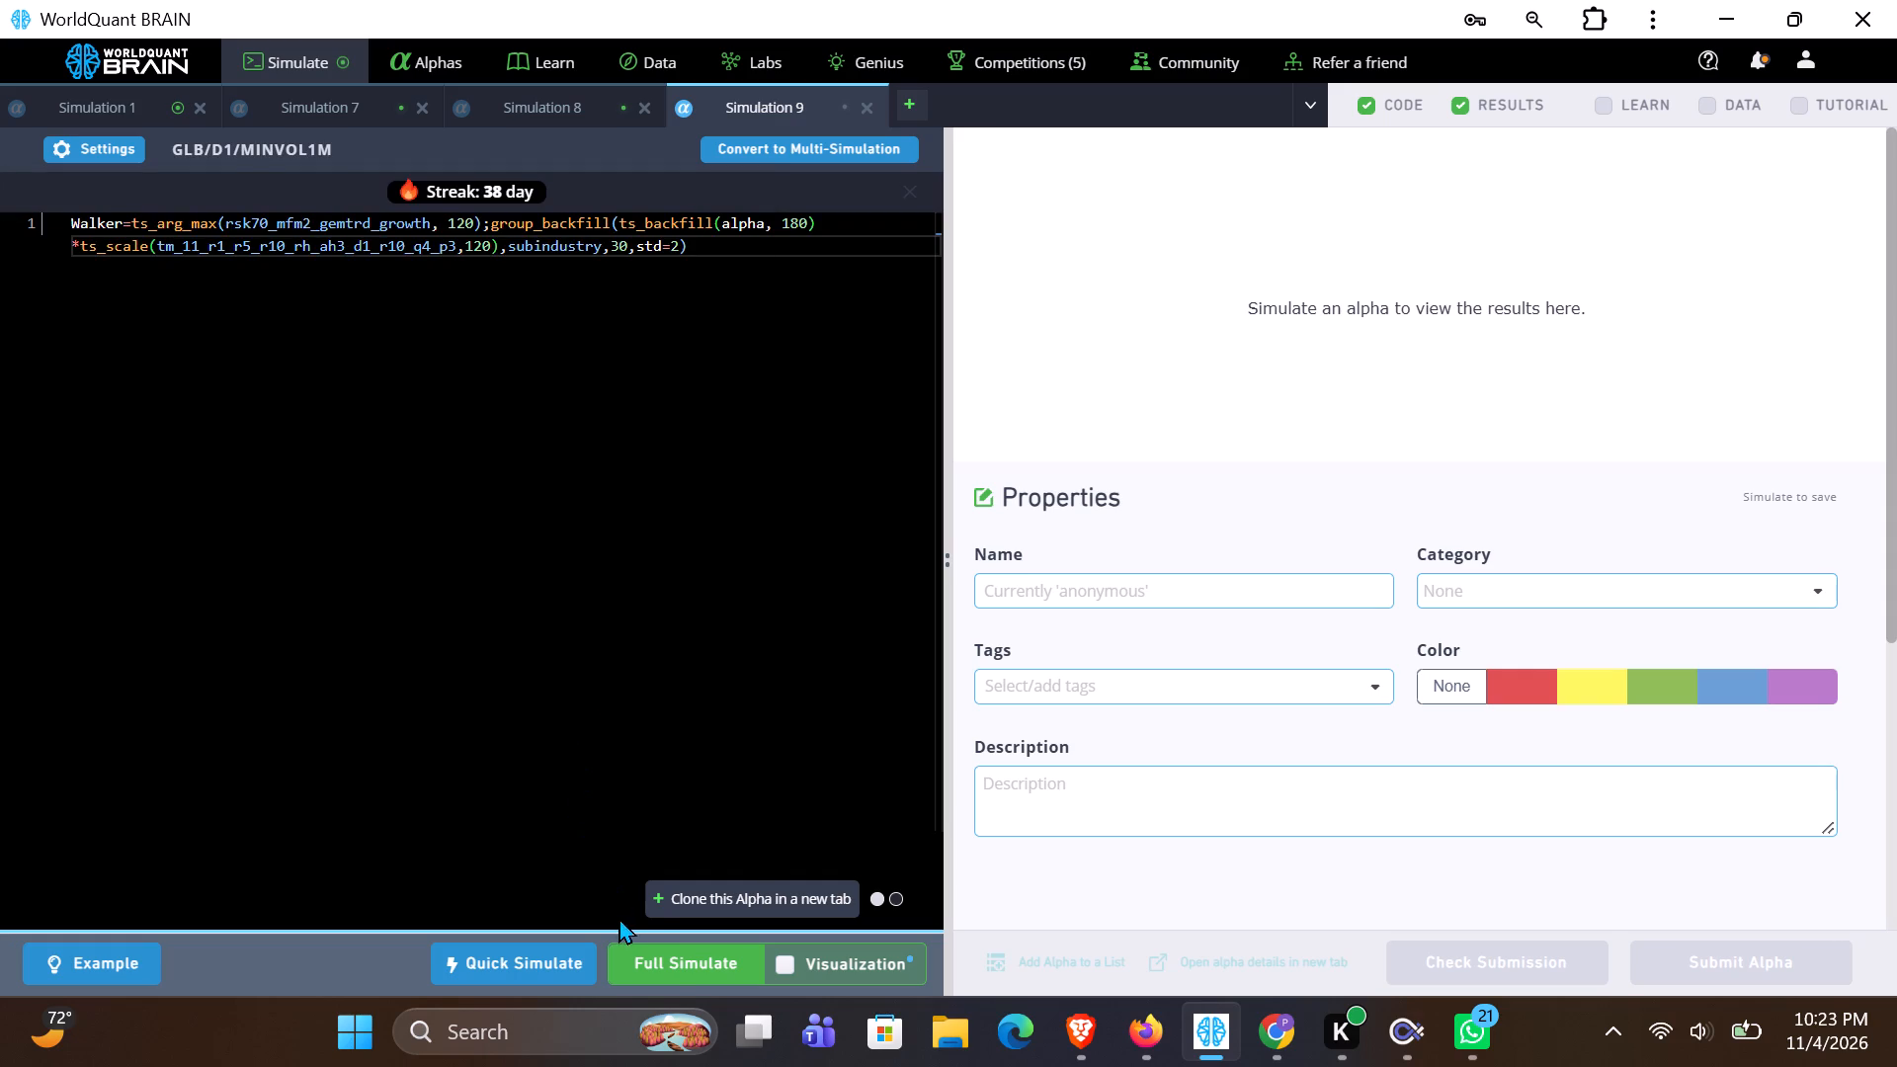
Run a full simulation of the Simulation 9 alpha.
left_click(667, 970)
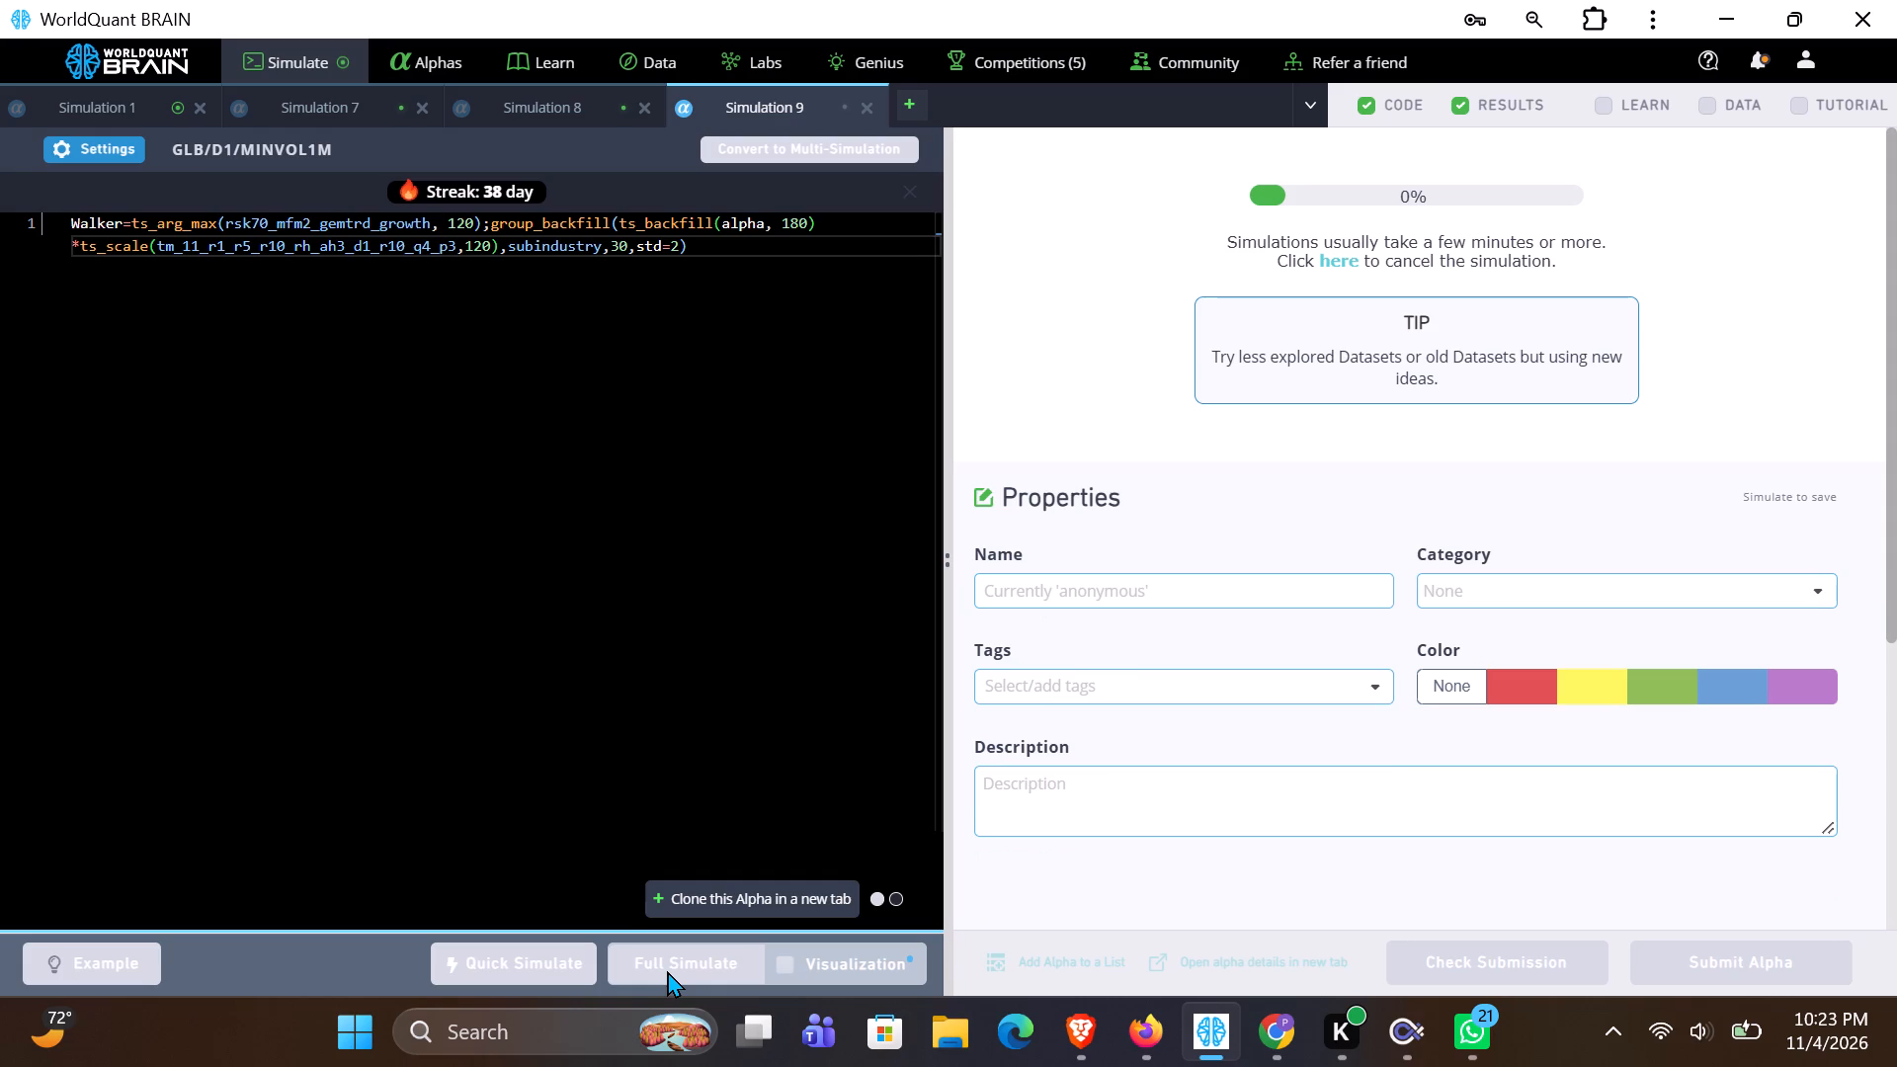
Review the Simulation 8 alpha's results and run its Prod Correlation check.
left_click(529, 114)
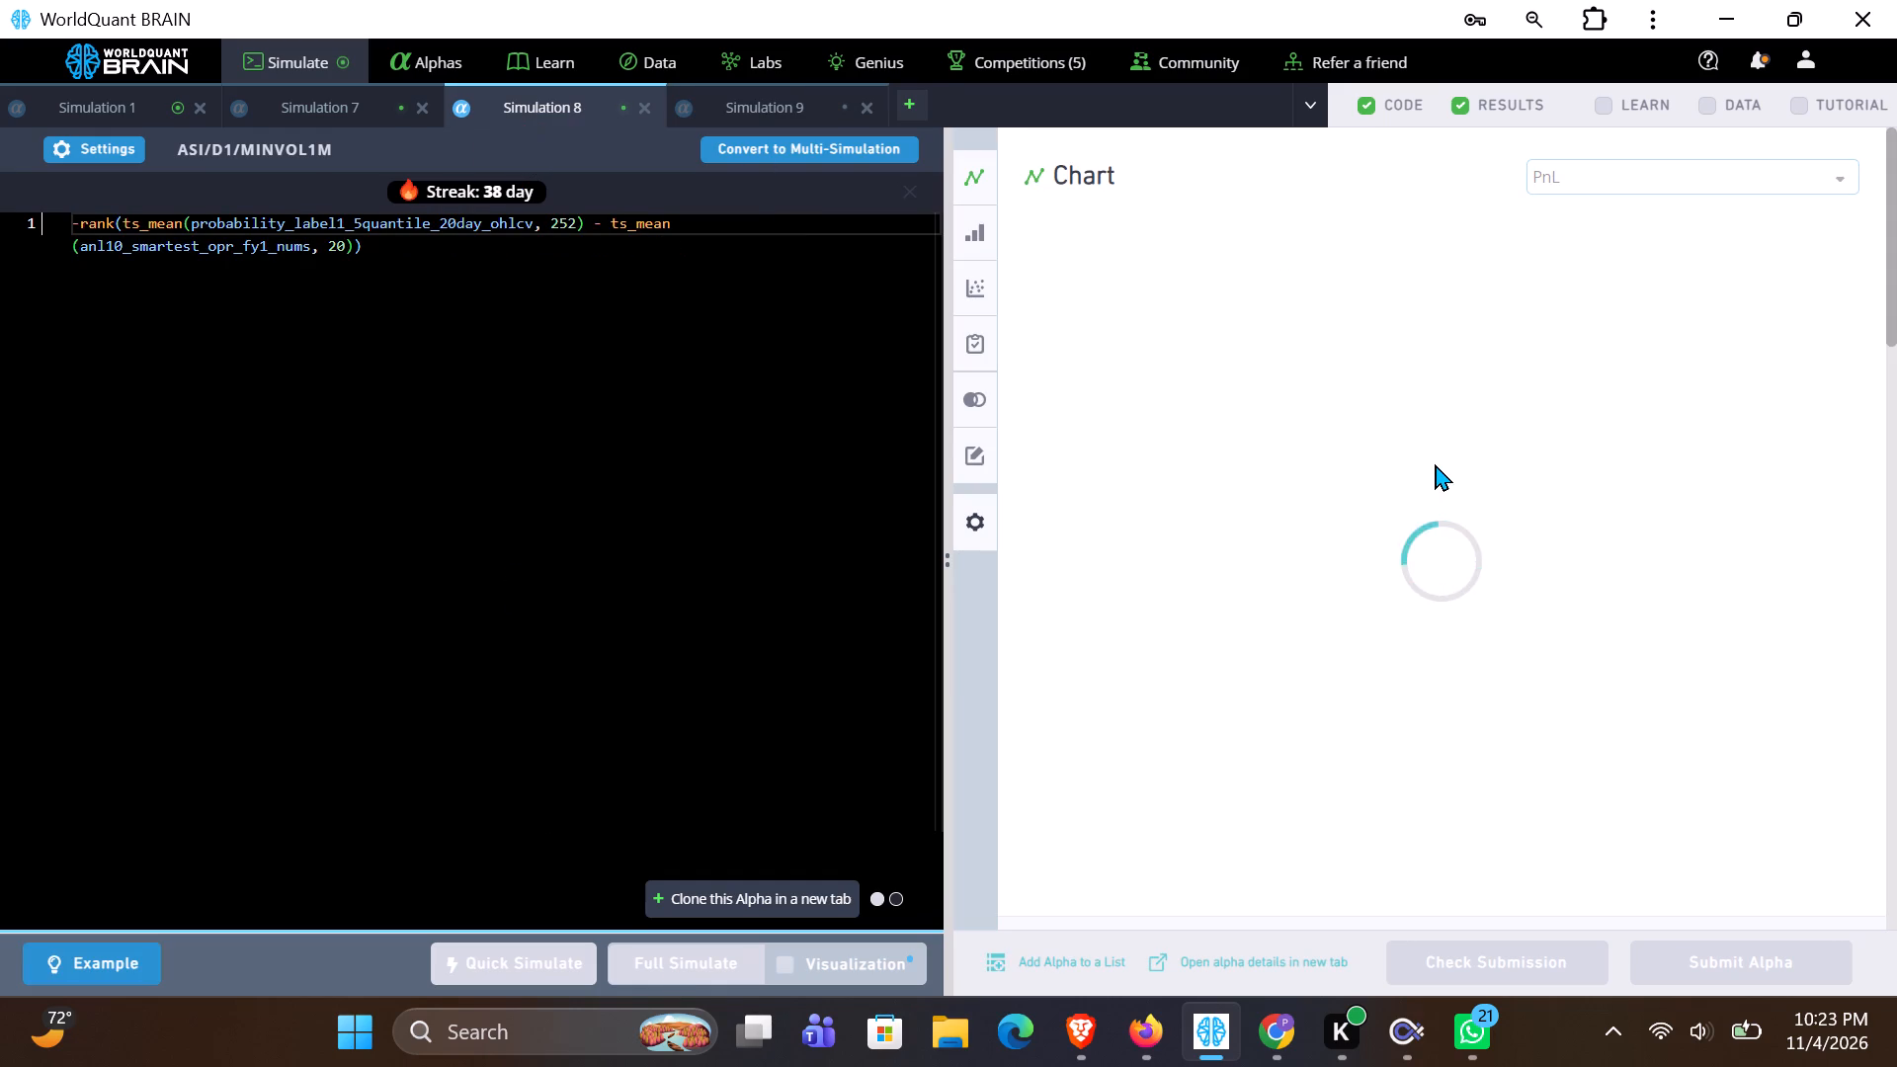
scroll(1435, 463, "down", 2)
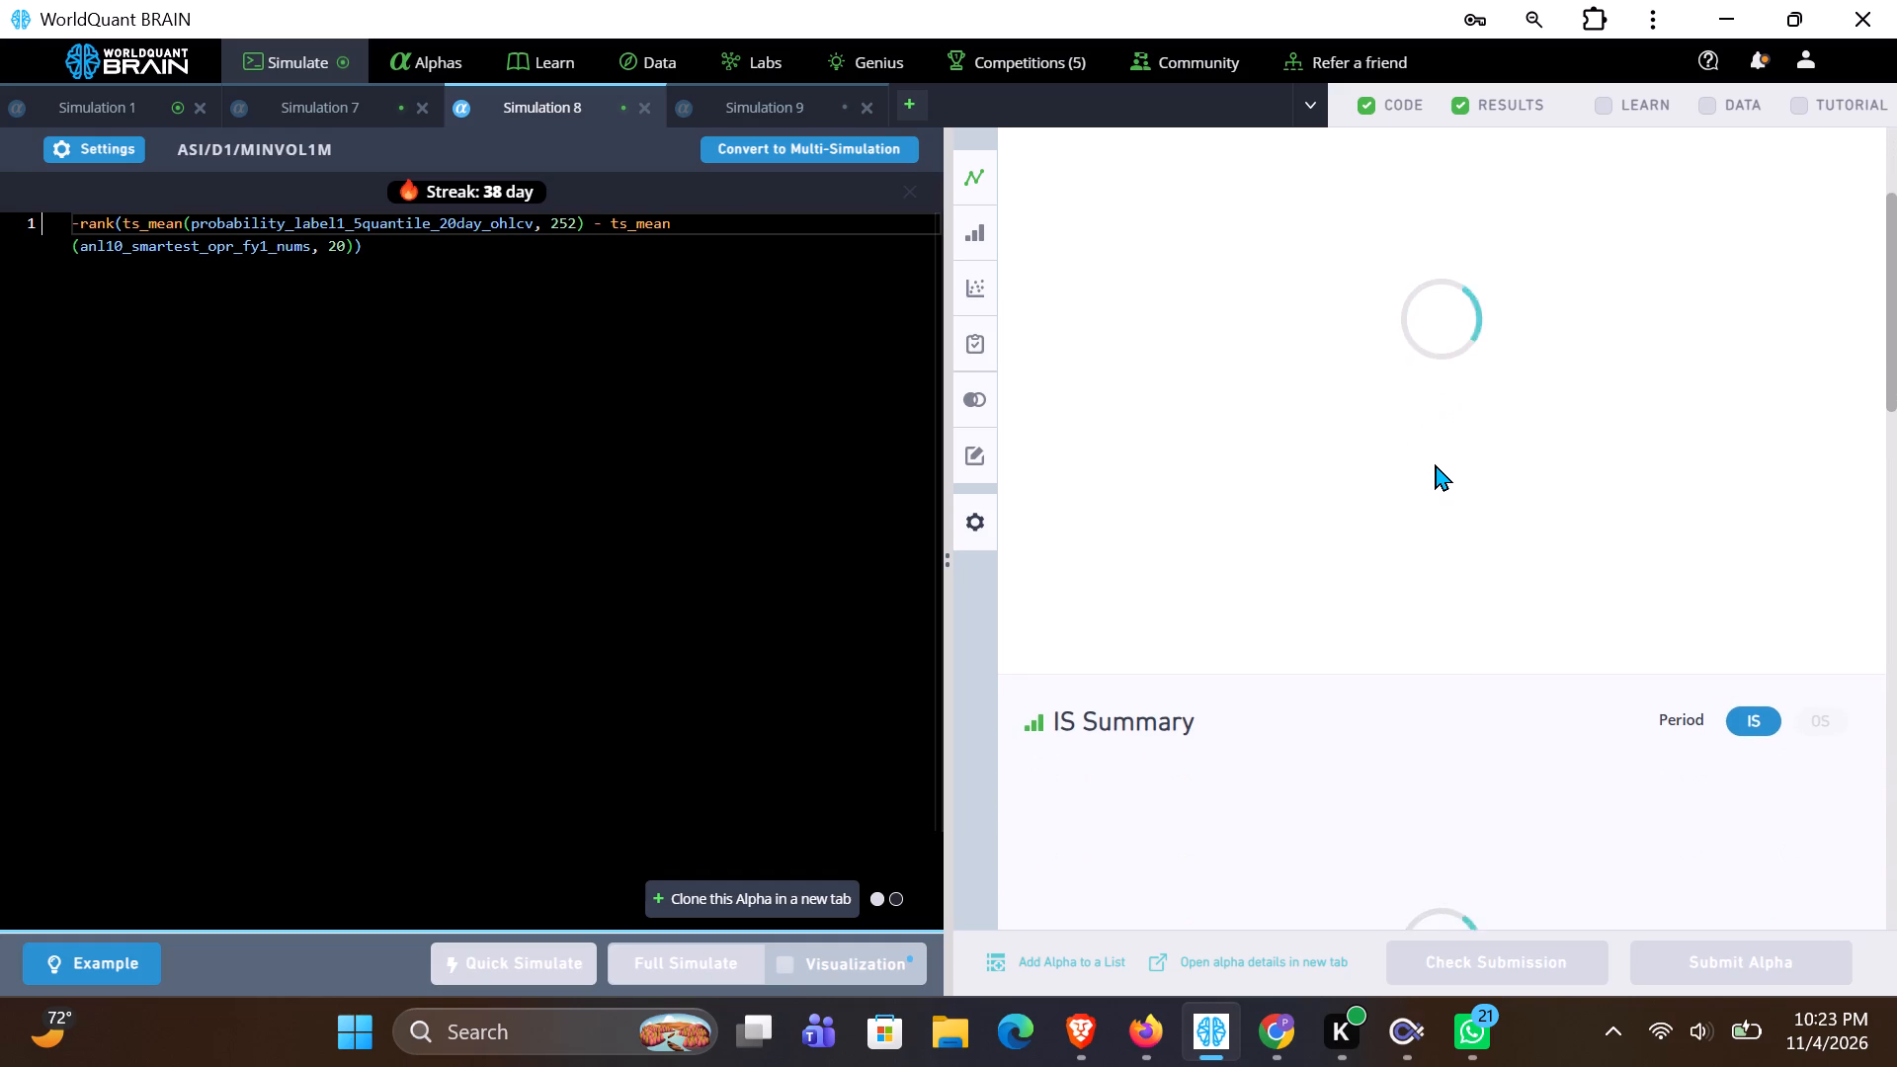
scroll(1435, 463, "down", 3)
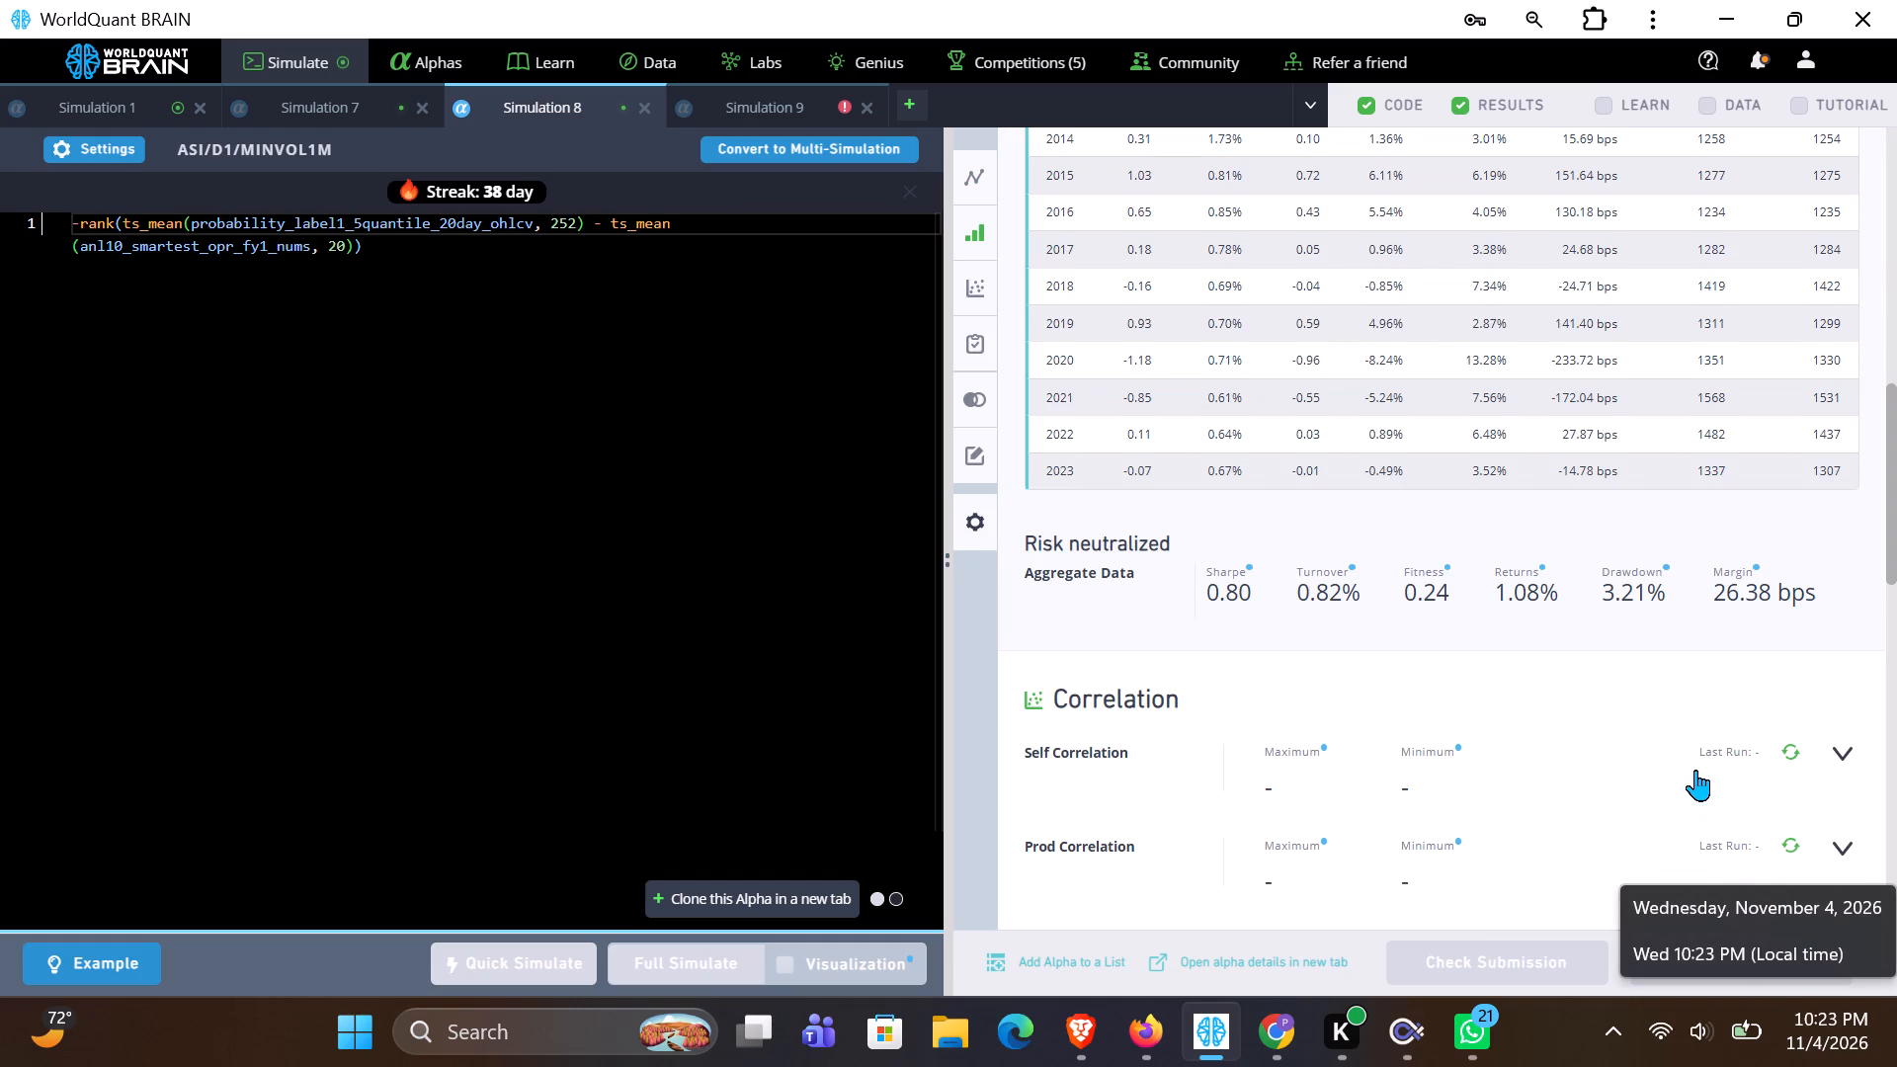
scroll(1695, 770, "down", 2)
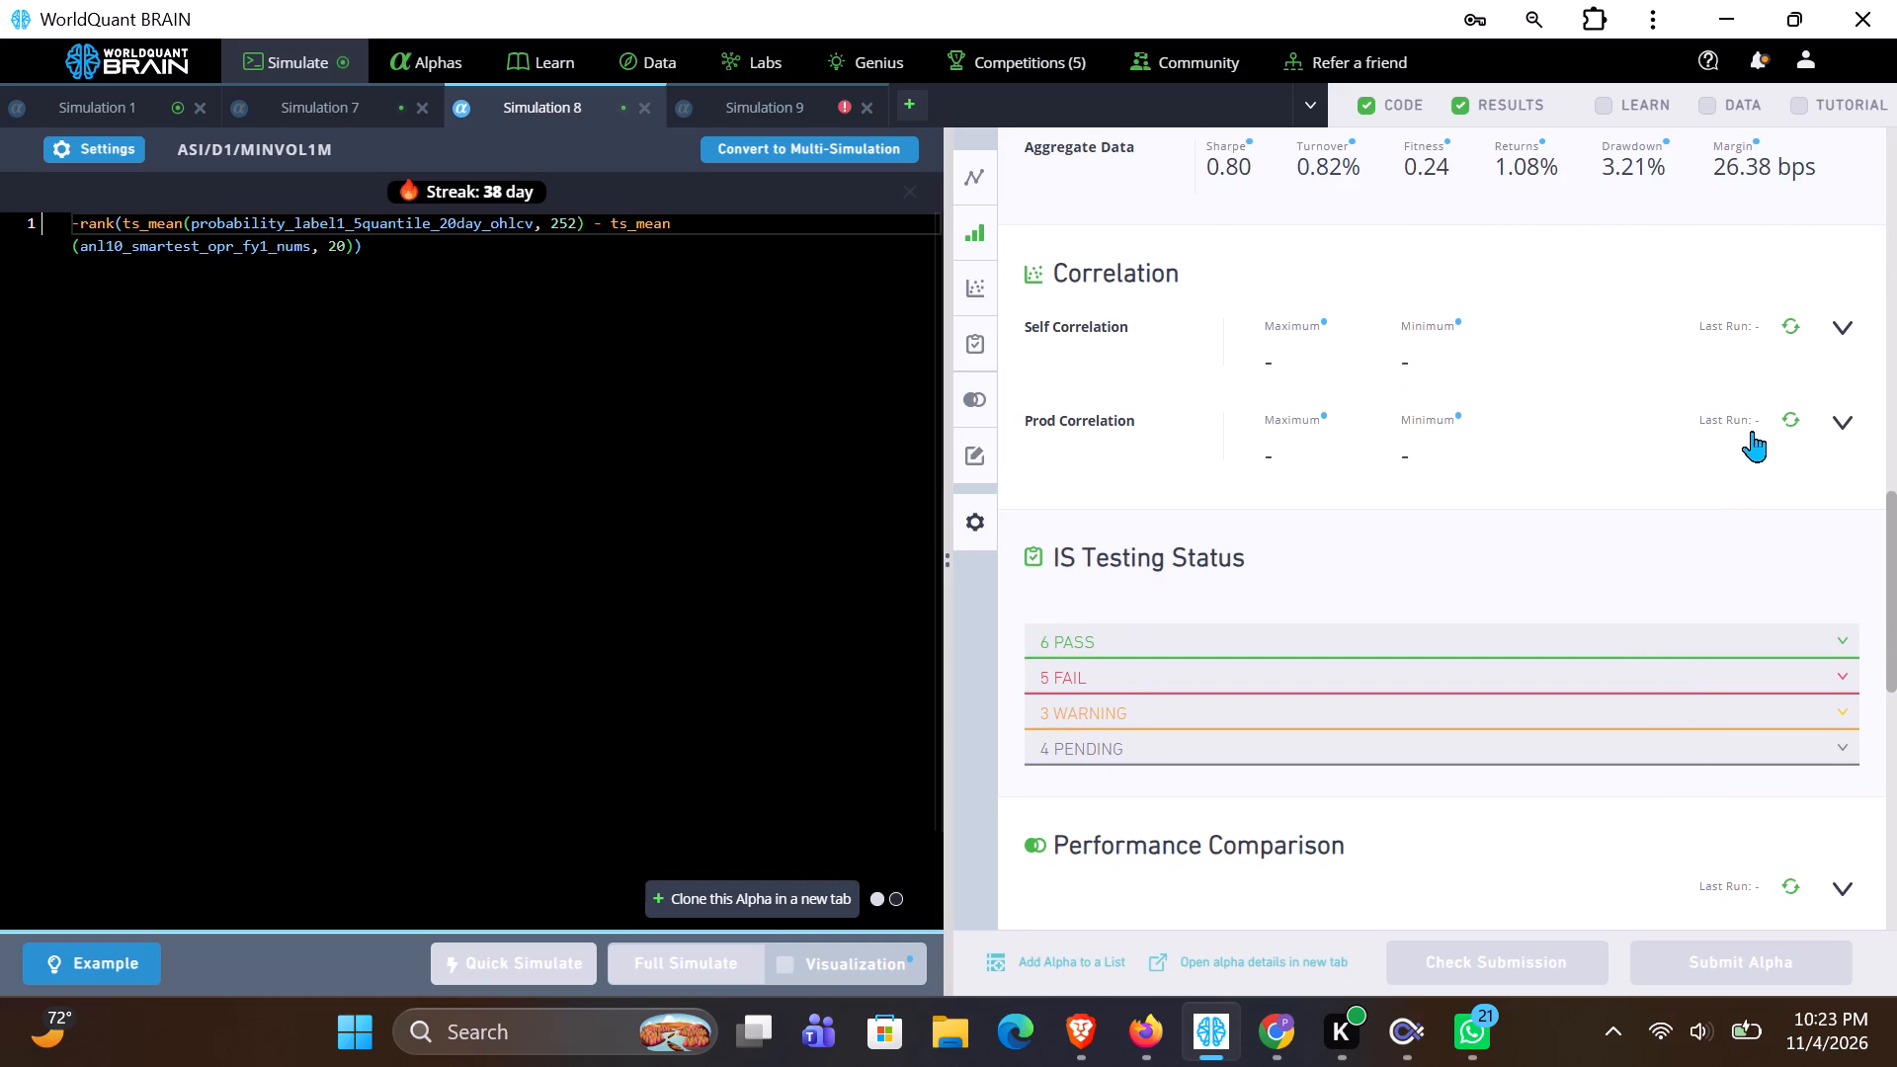
left_click(1782, 421)
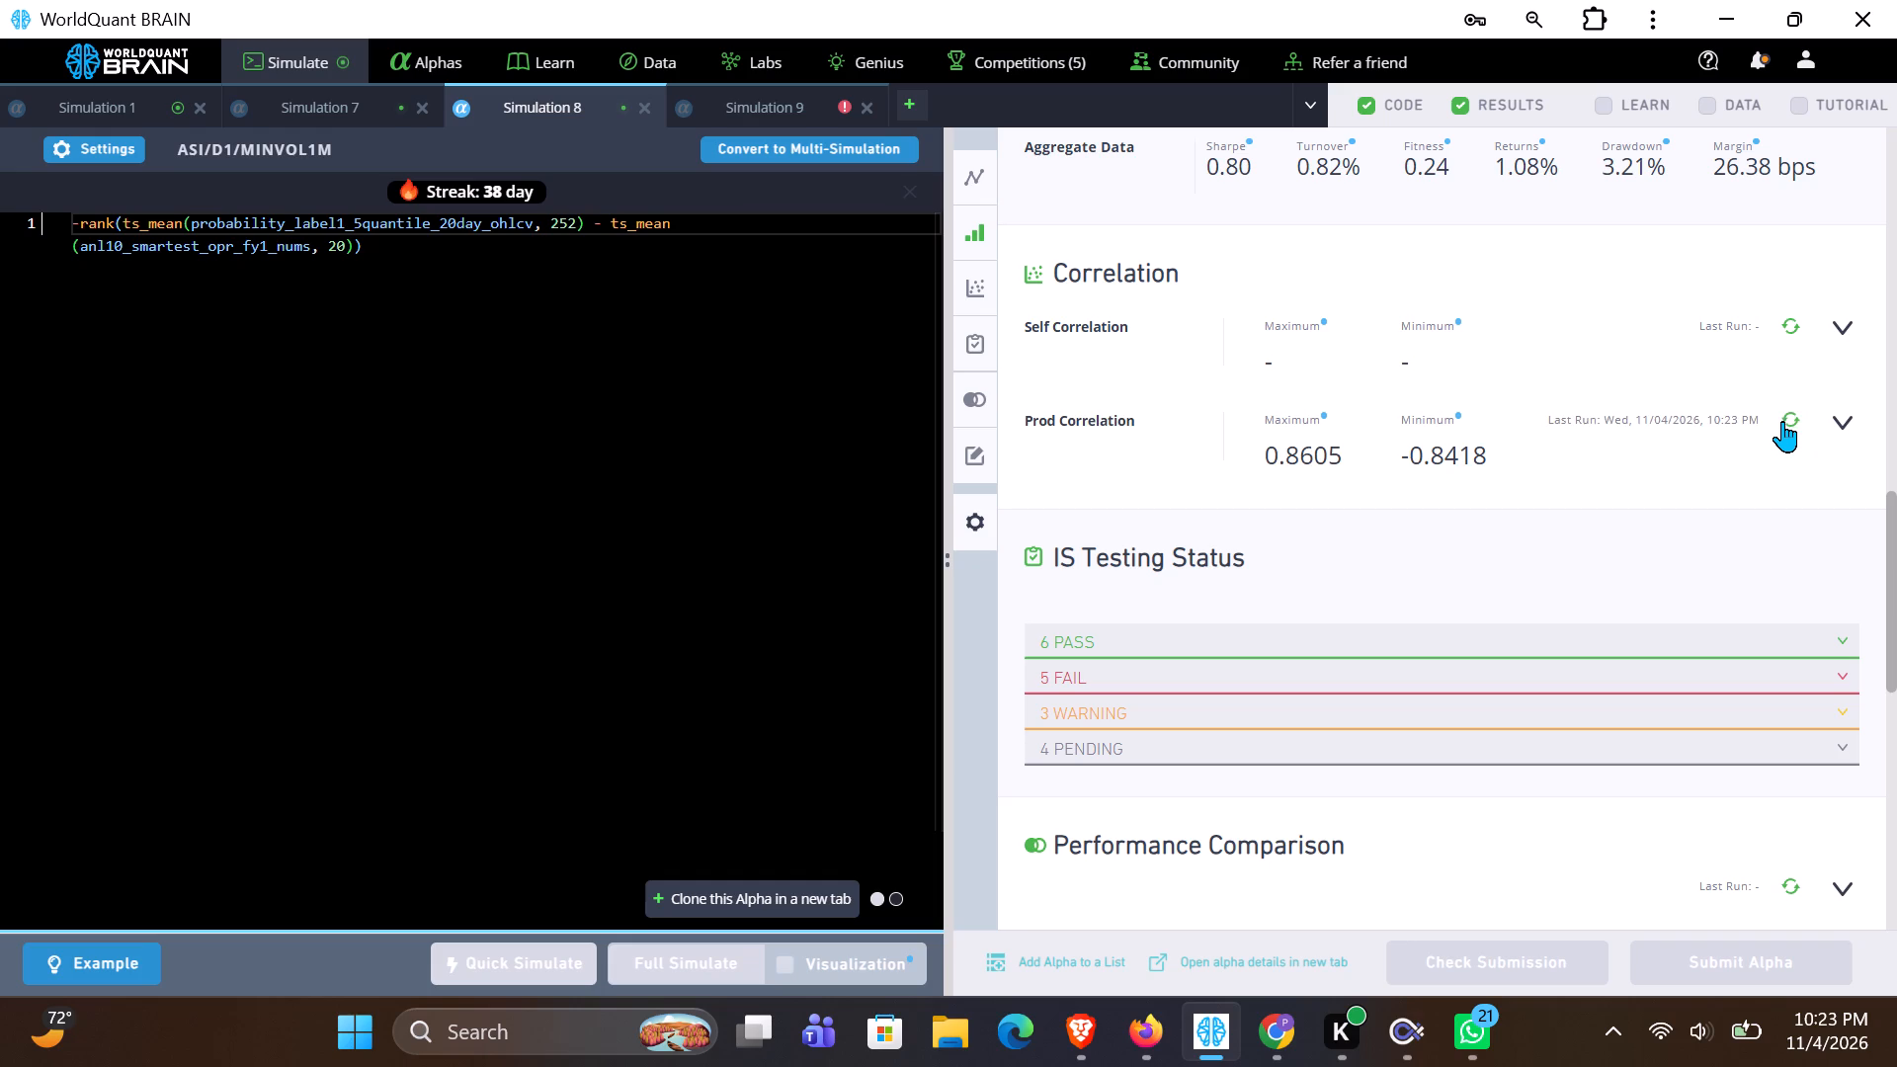
In Simulation 8, replace ts_mean with ts_zscore around probability_label1_5quantile_20day_ohlcv.
left_click(179, 218)
key("BackSpace")
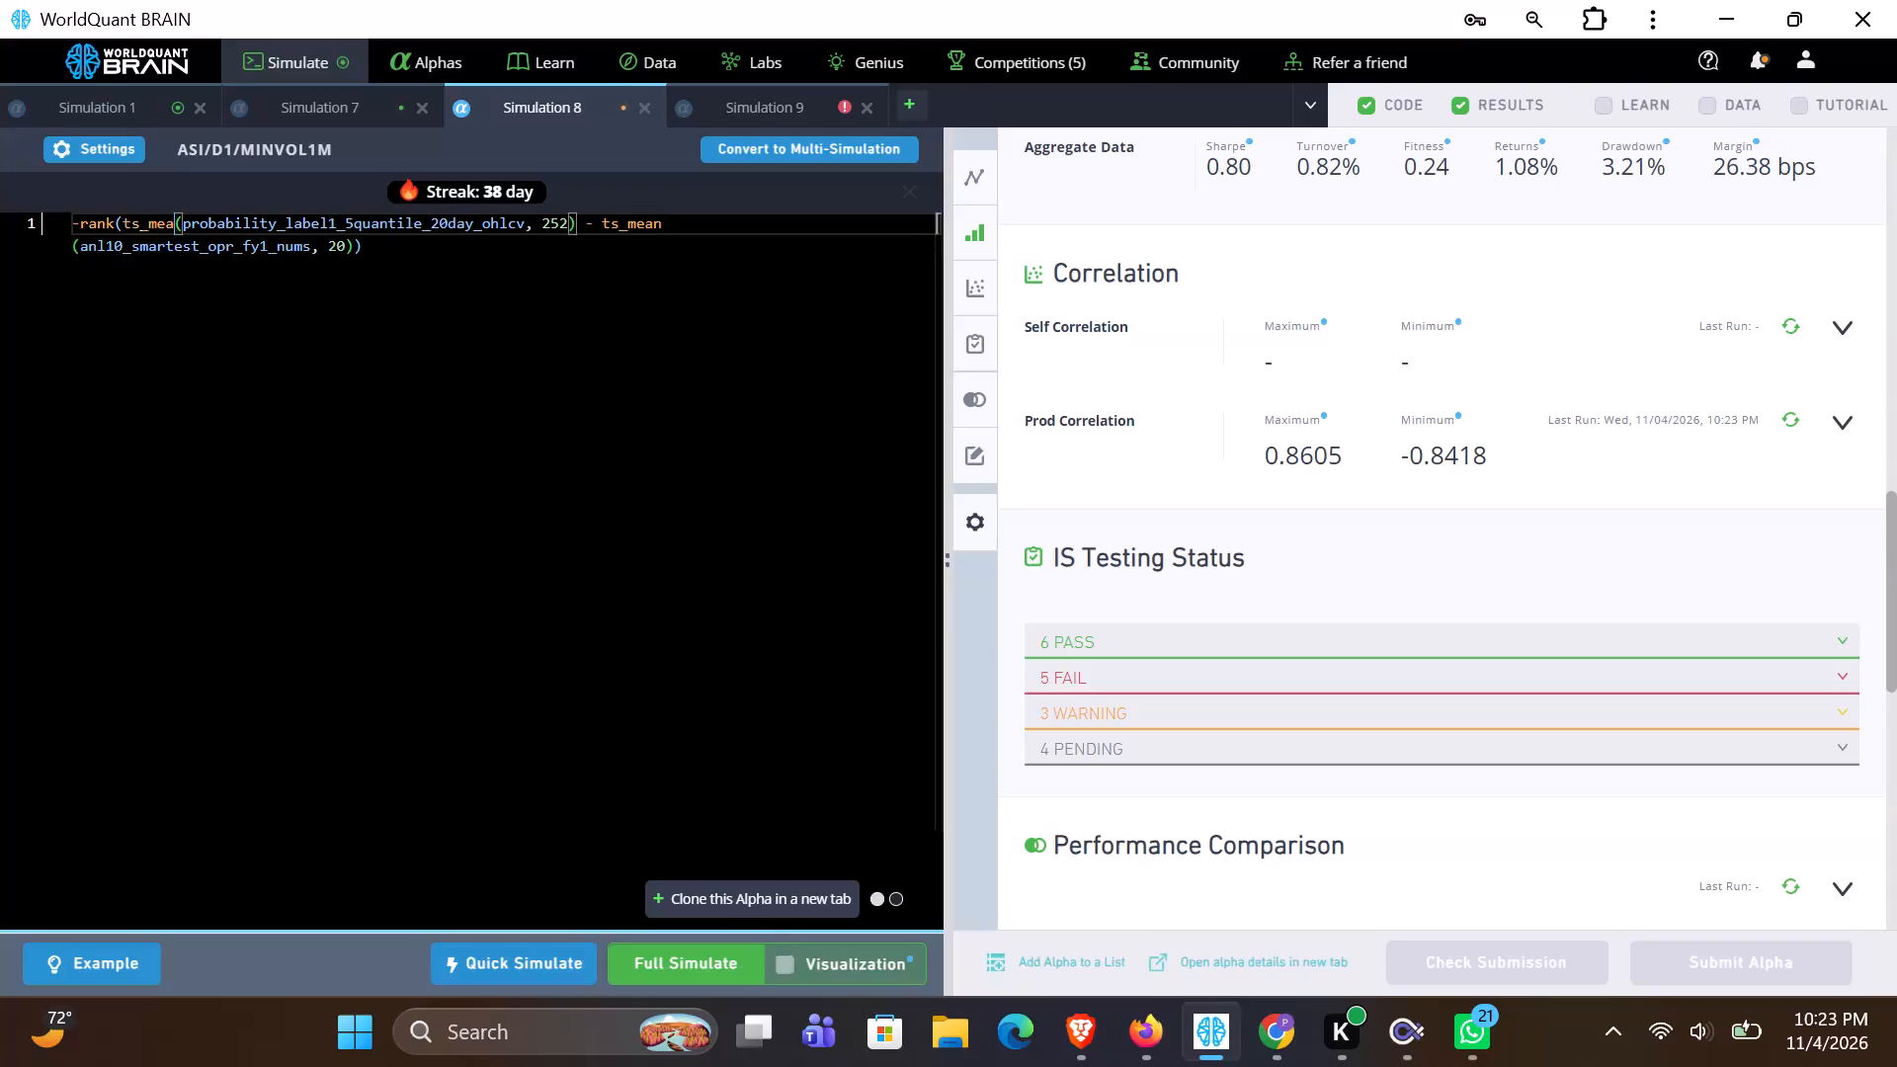
key("BackSpace")
key("BackSpace")
key("BackSpace")
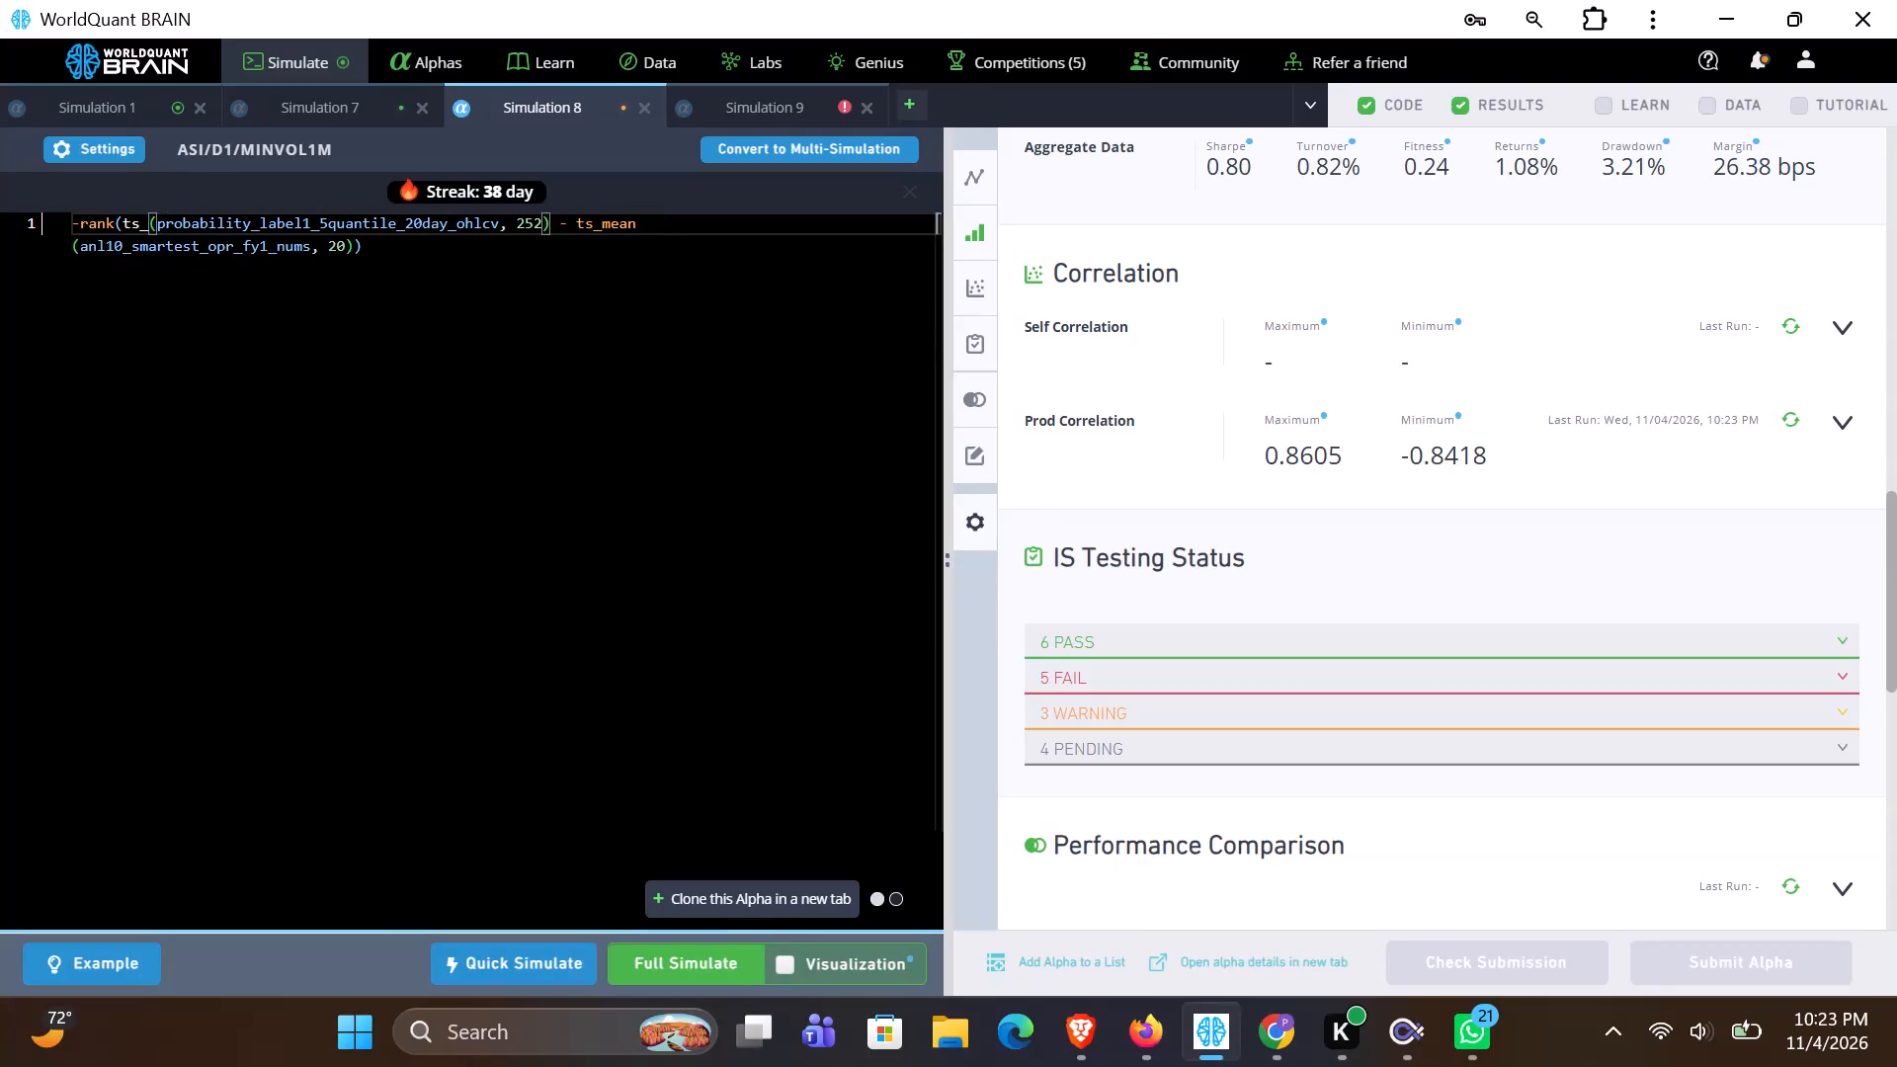
key("s")
key("BackSpace")
key("z")
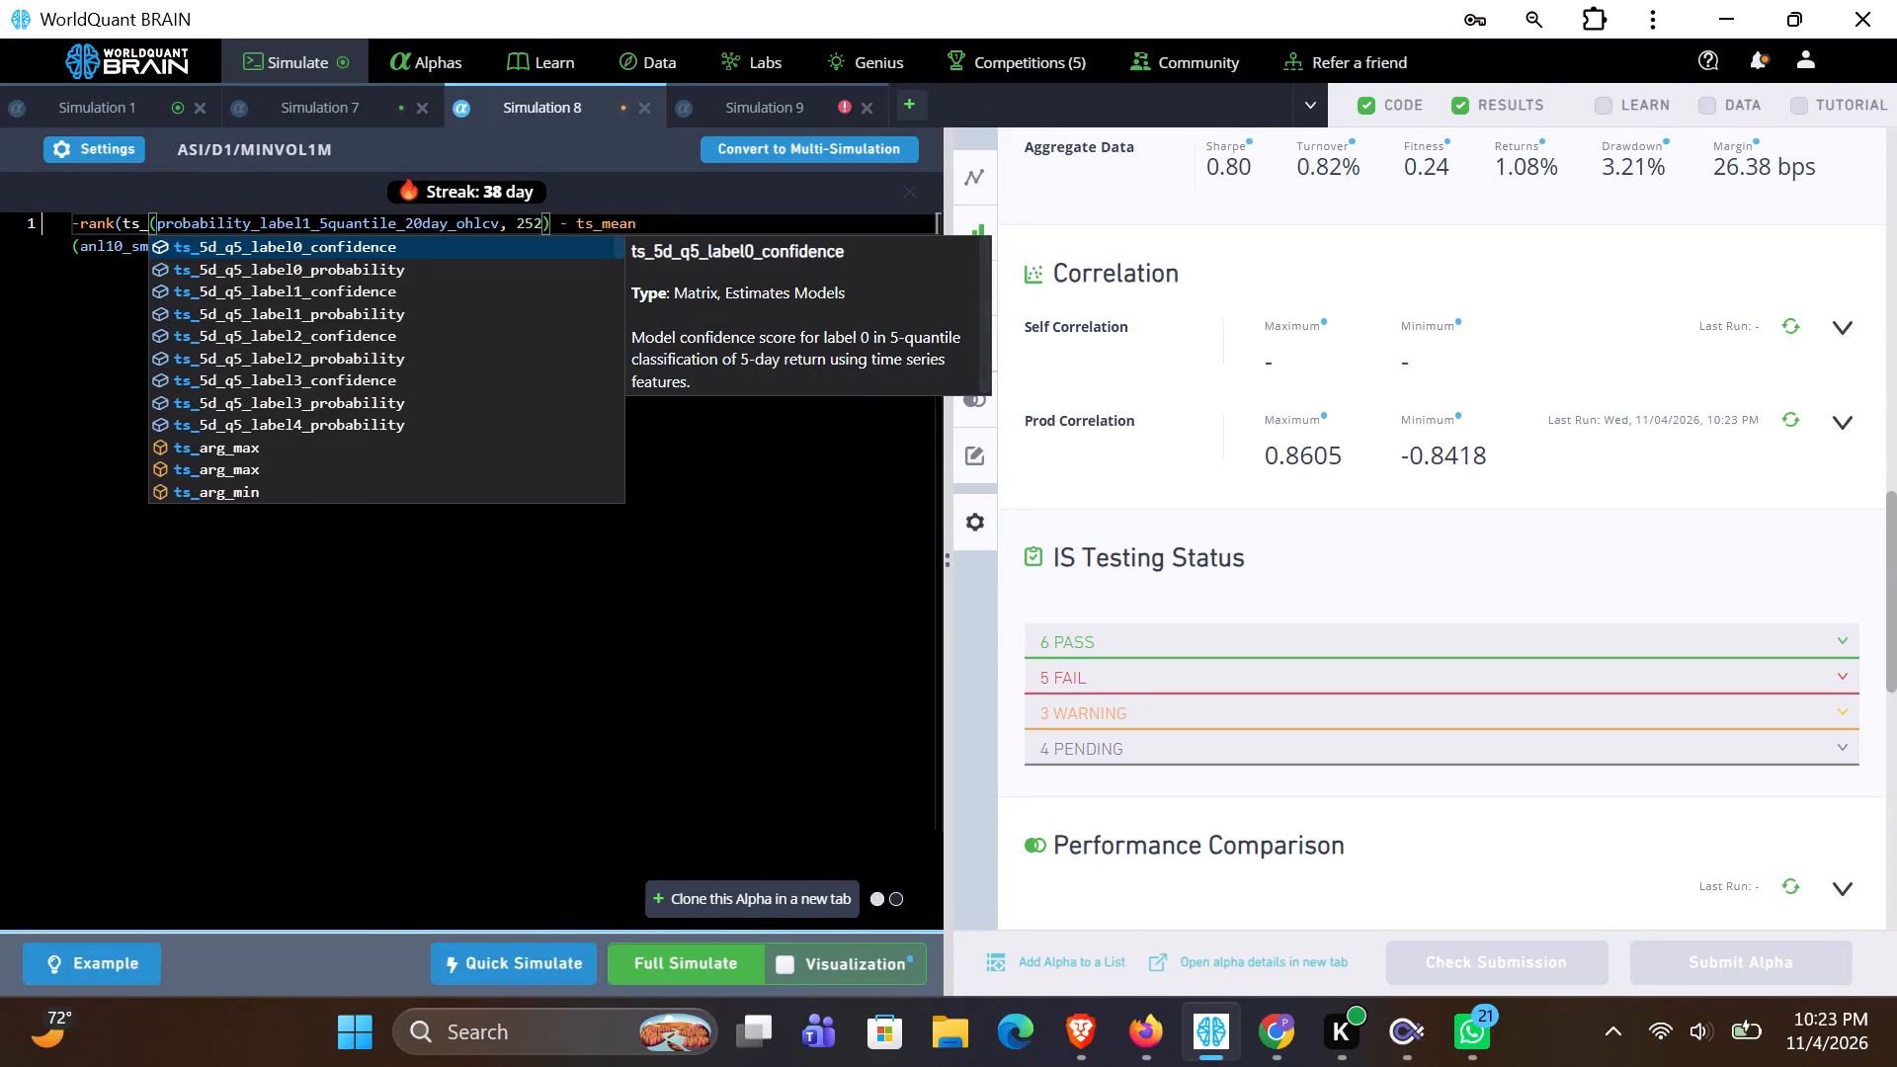
left_click(208, 248)
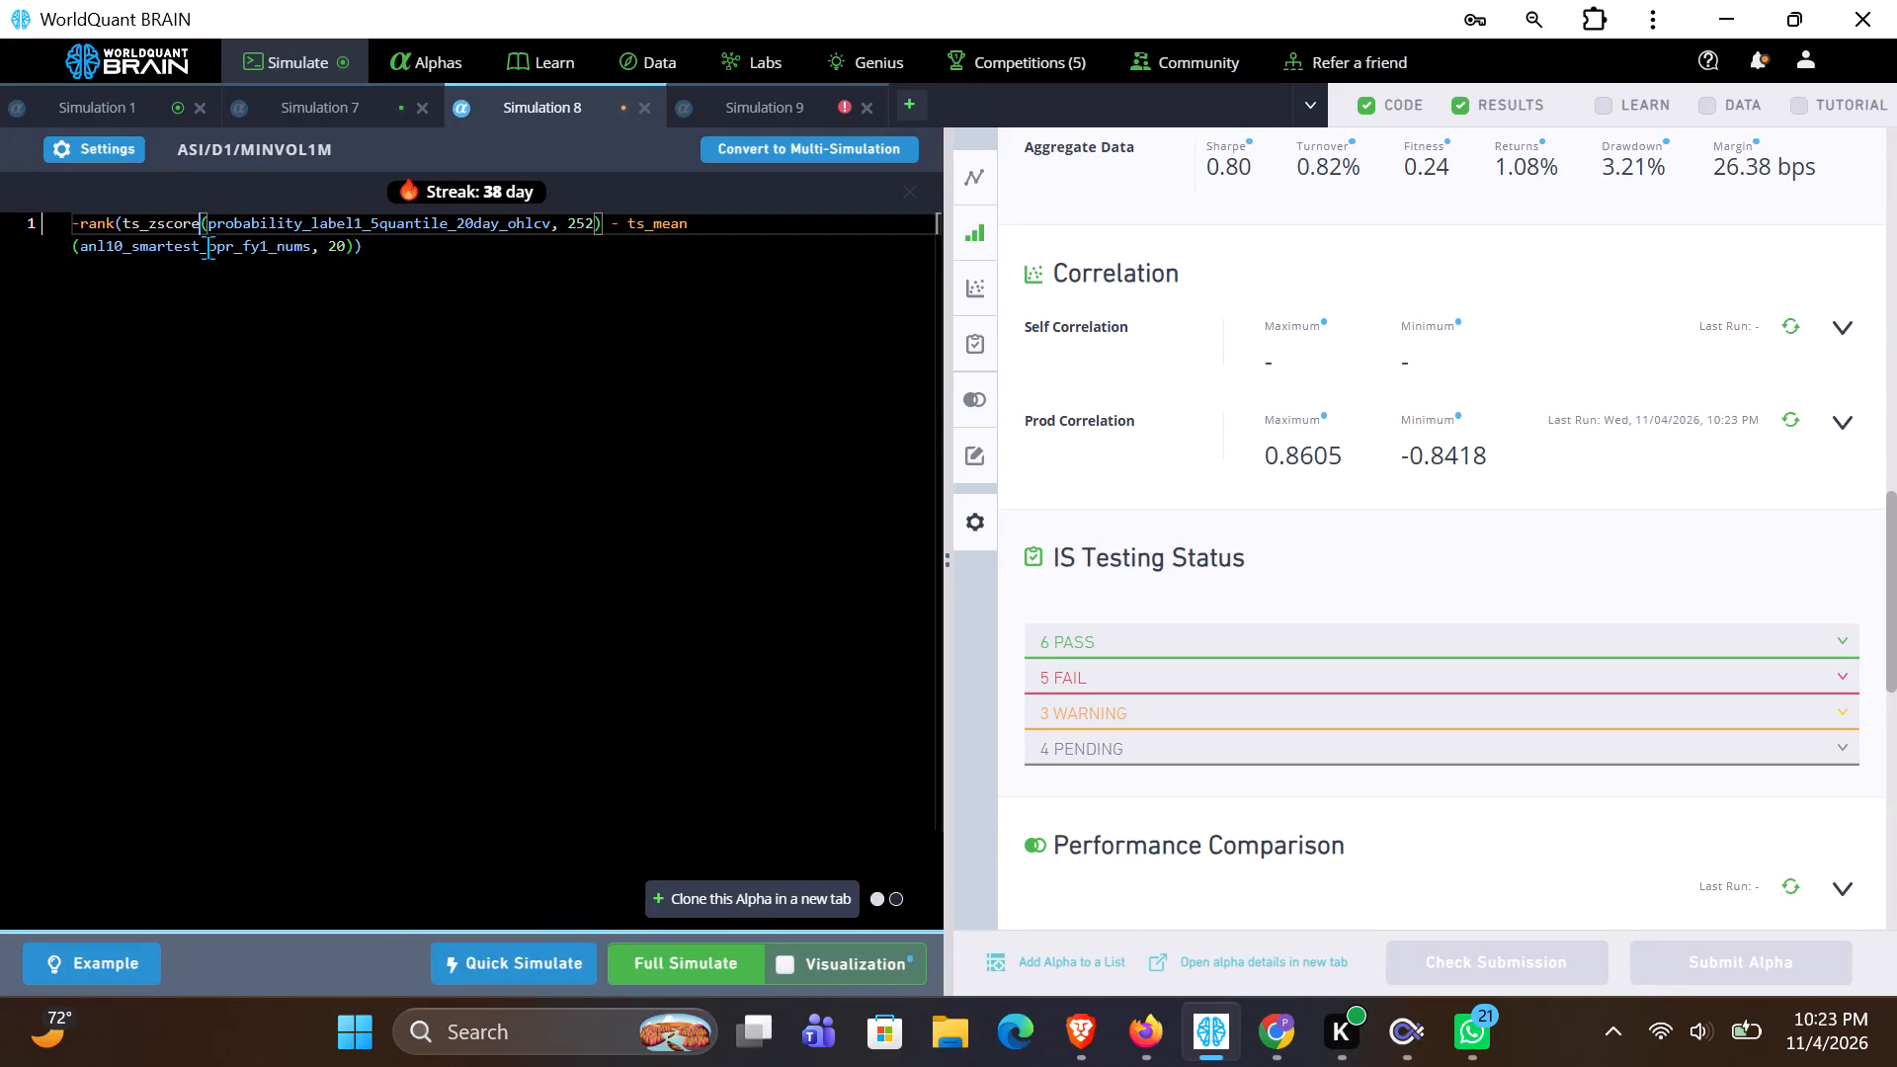
Replace ts_mean with ts_zscore on the anl10_smartest_opr_fy1_nums term as well.
left_click(697, 228)
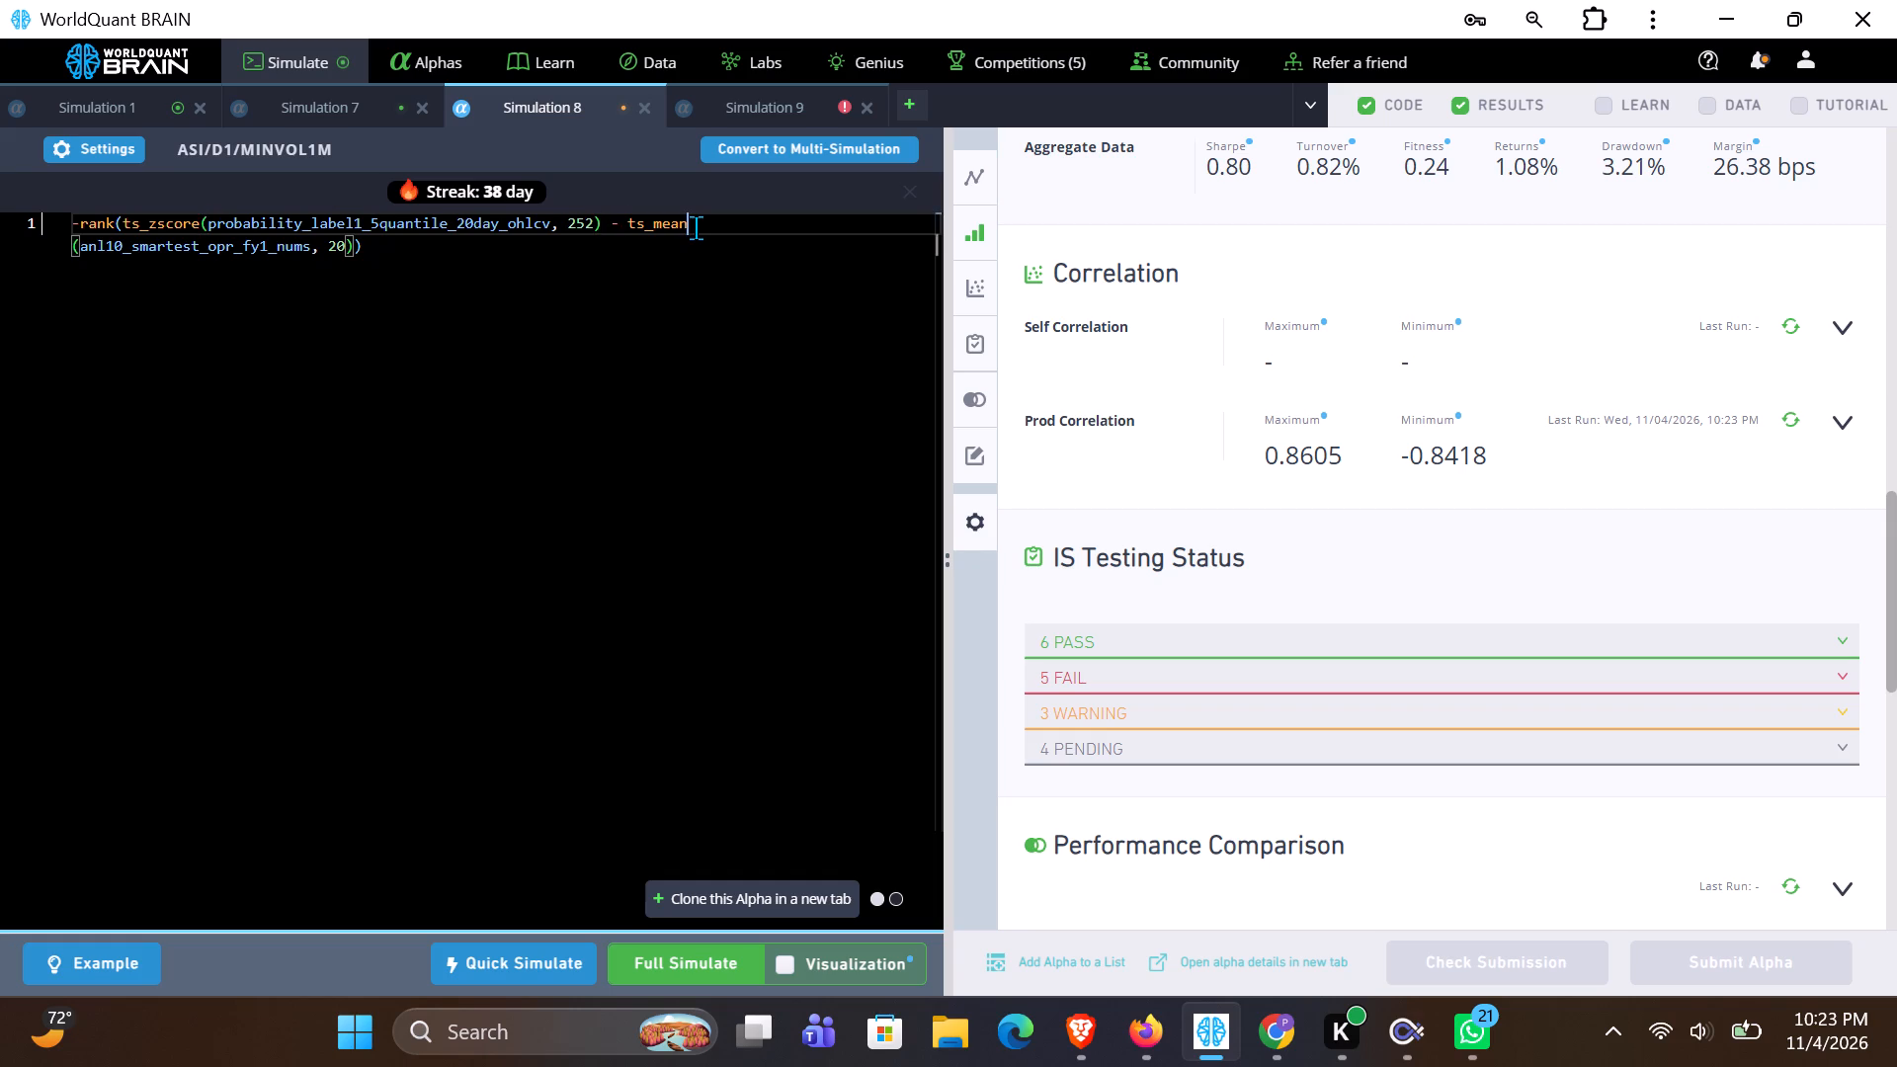
key("BackSpace")
key("BackSpace")
key("BackSpace")
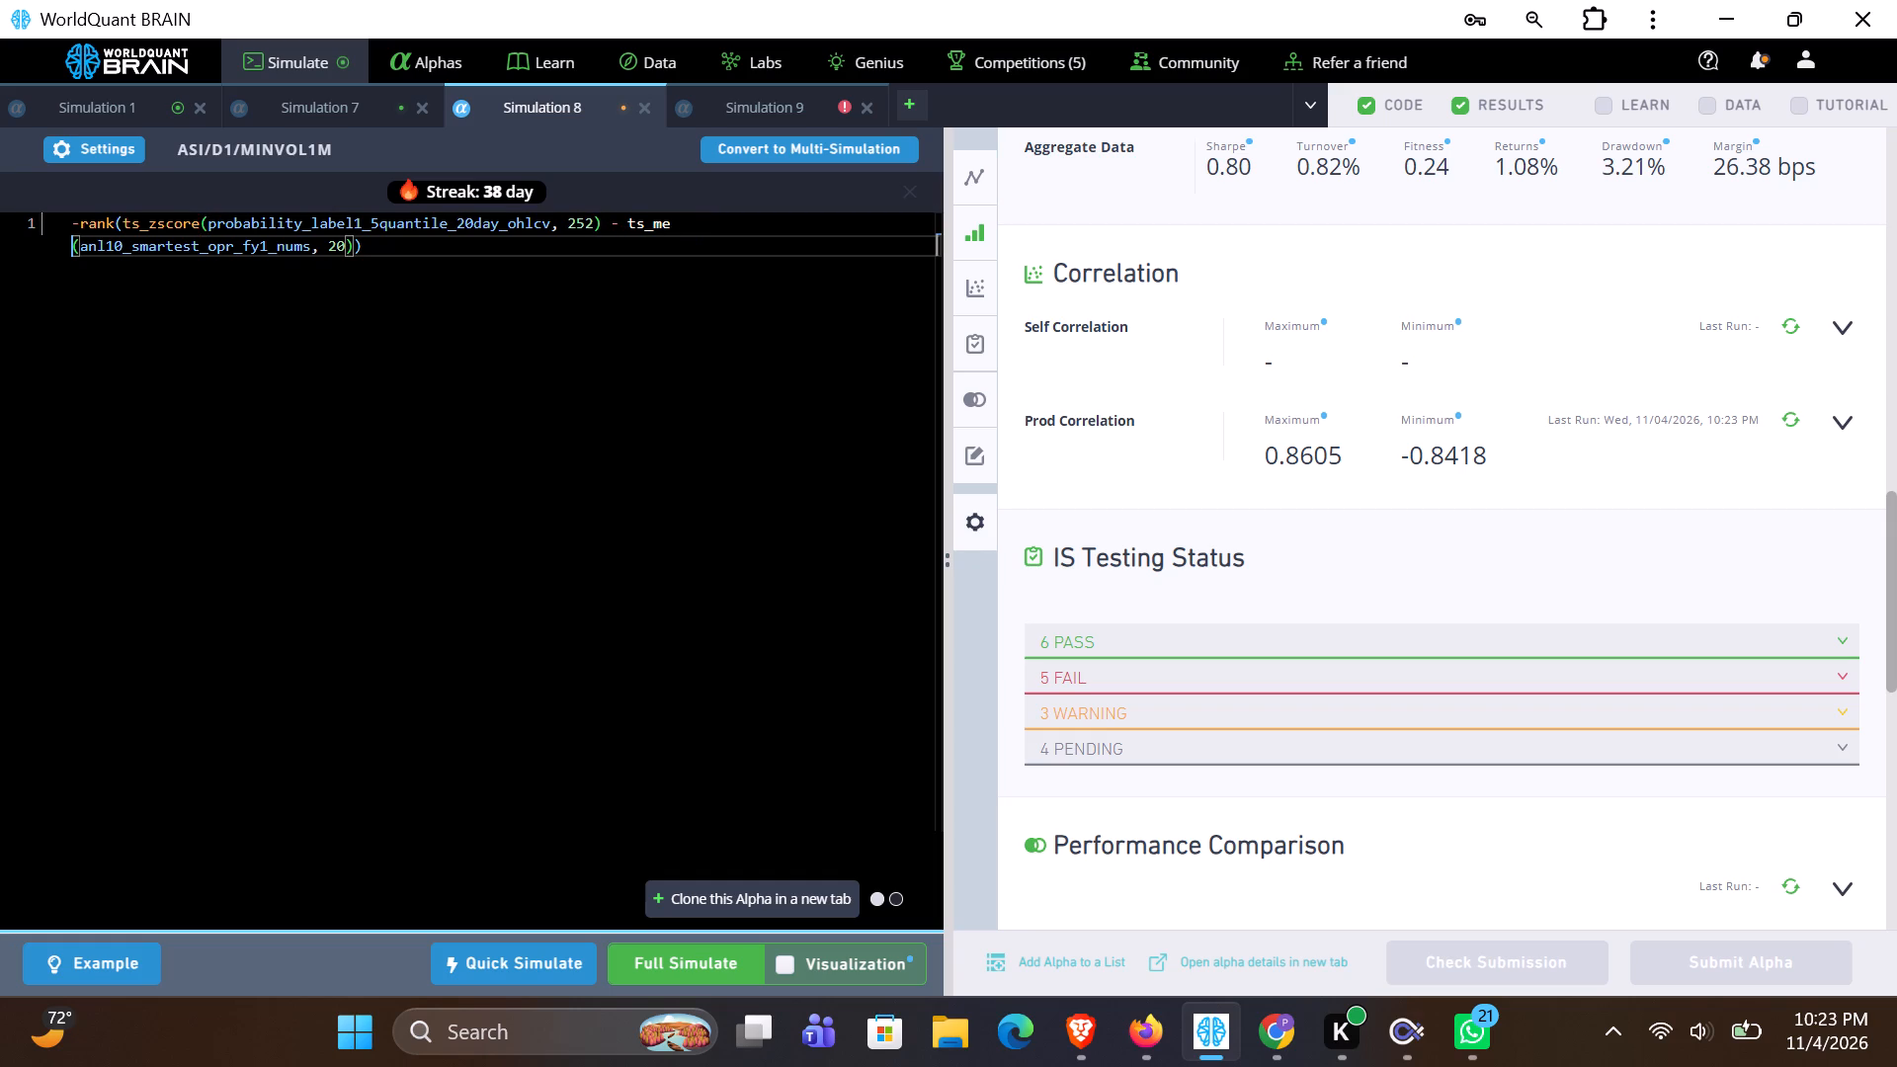
key("BackSpace")
type("zsc")
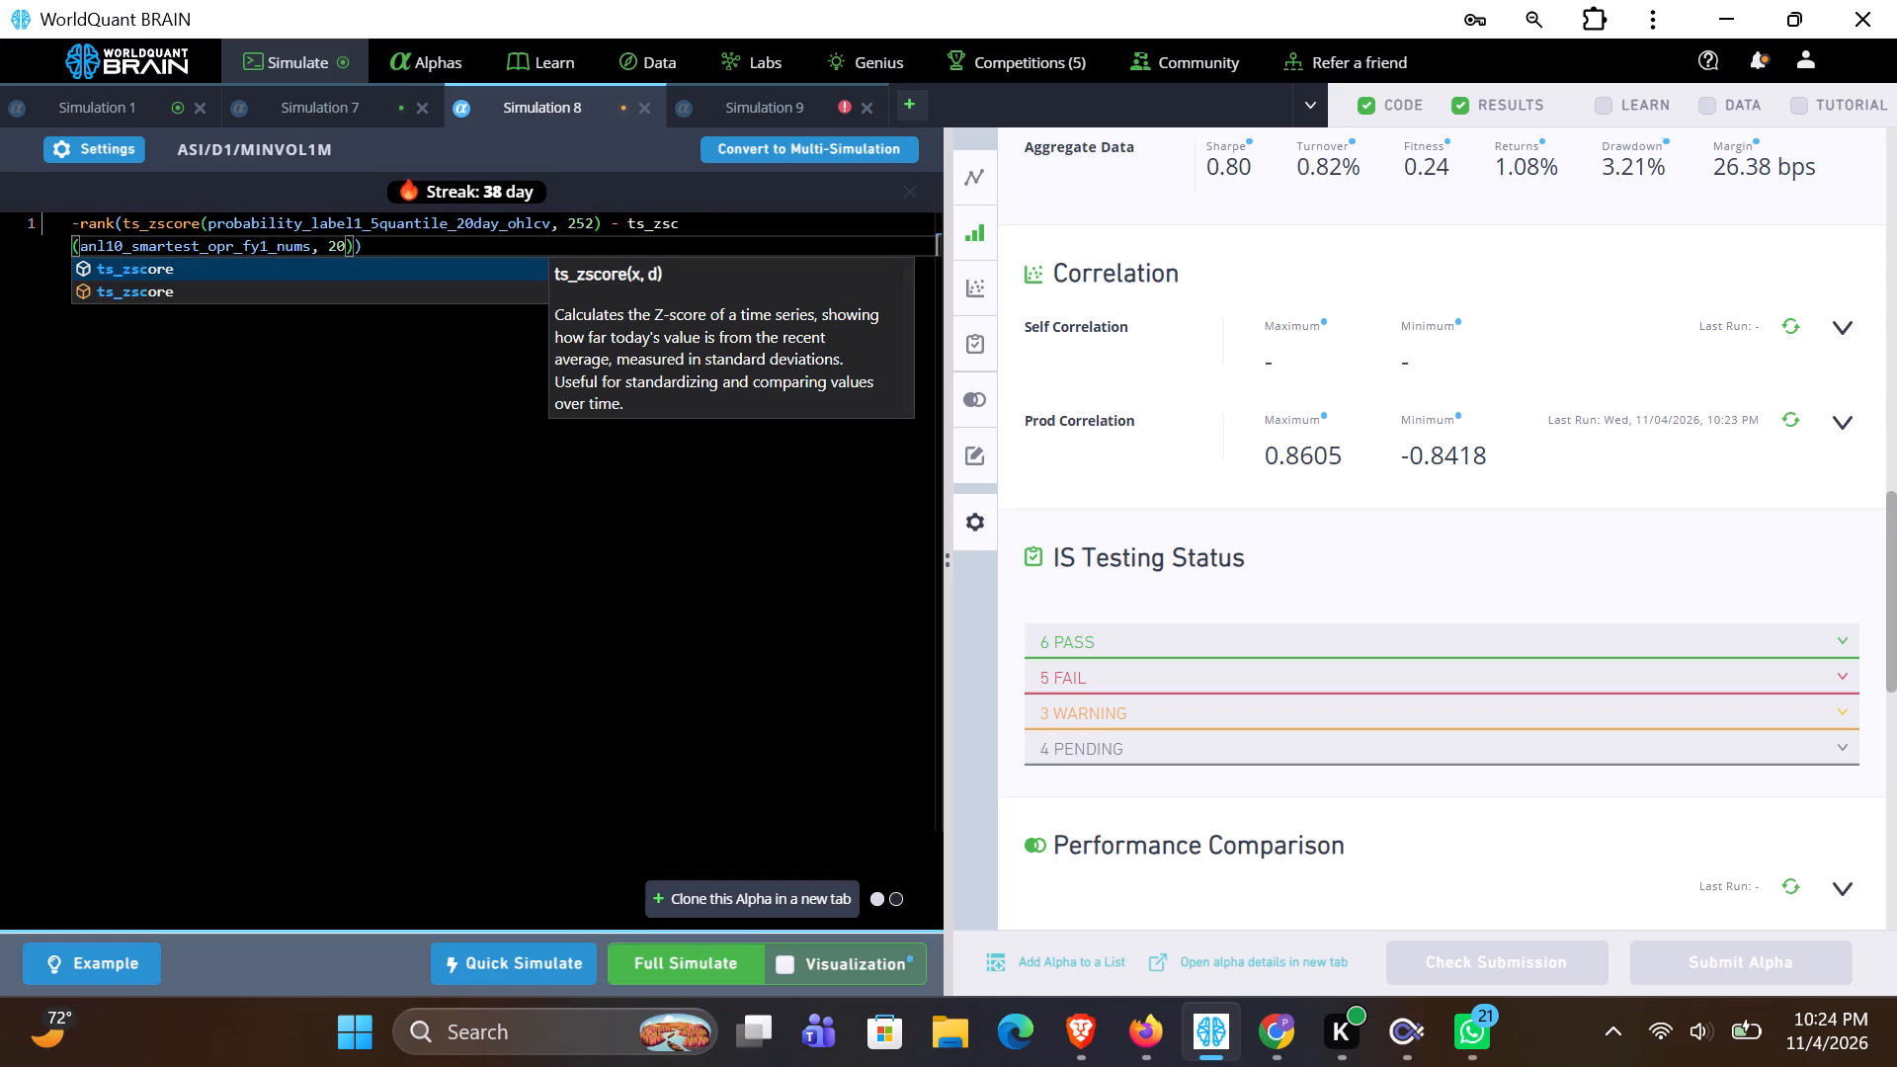
type("ore")
left_click(426, 271)
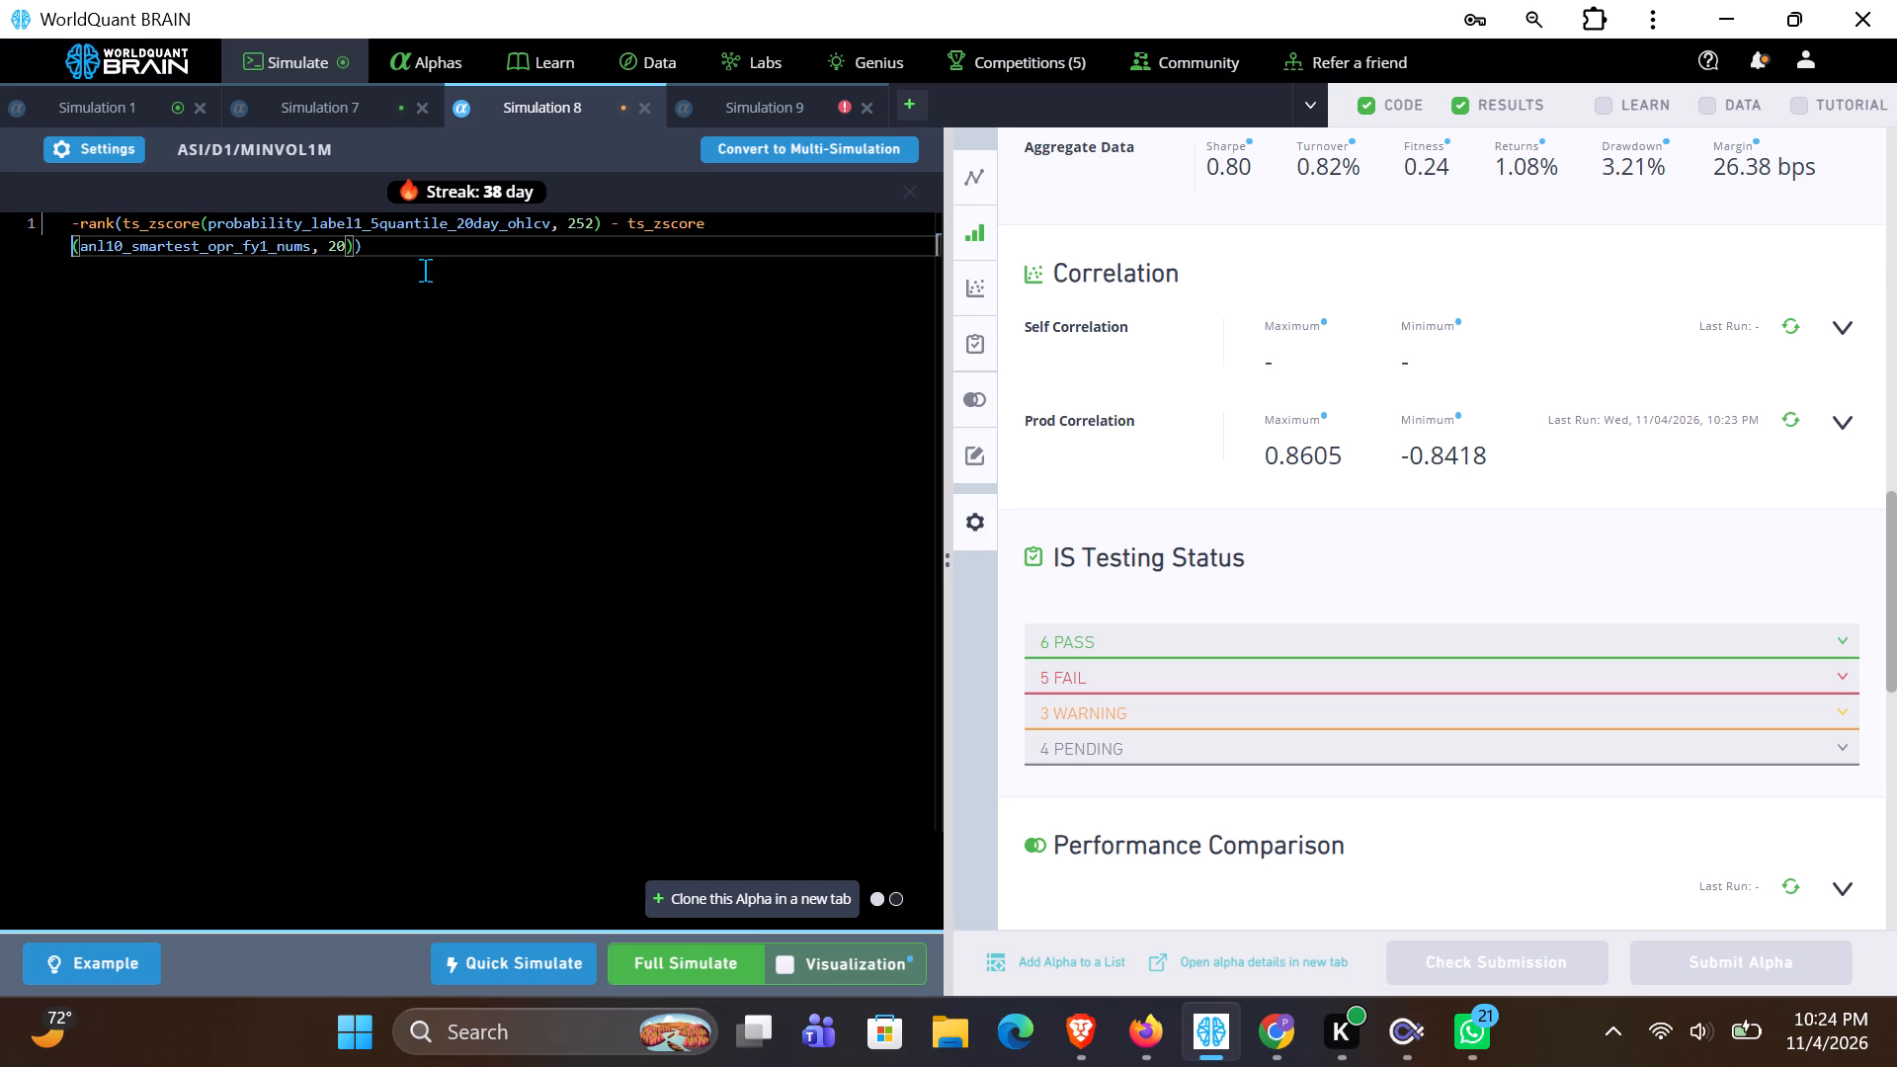
Run a full simulation of the edited Simulation 8 alpha.
left_click(694, 959)
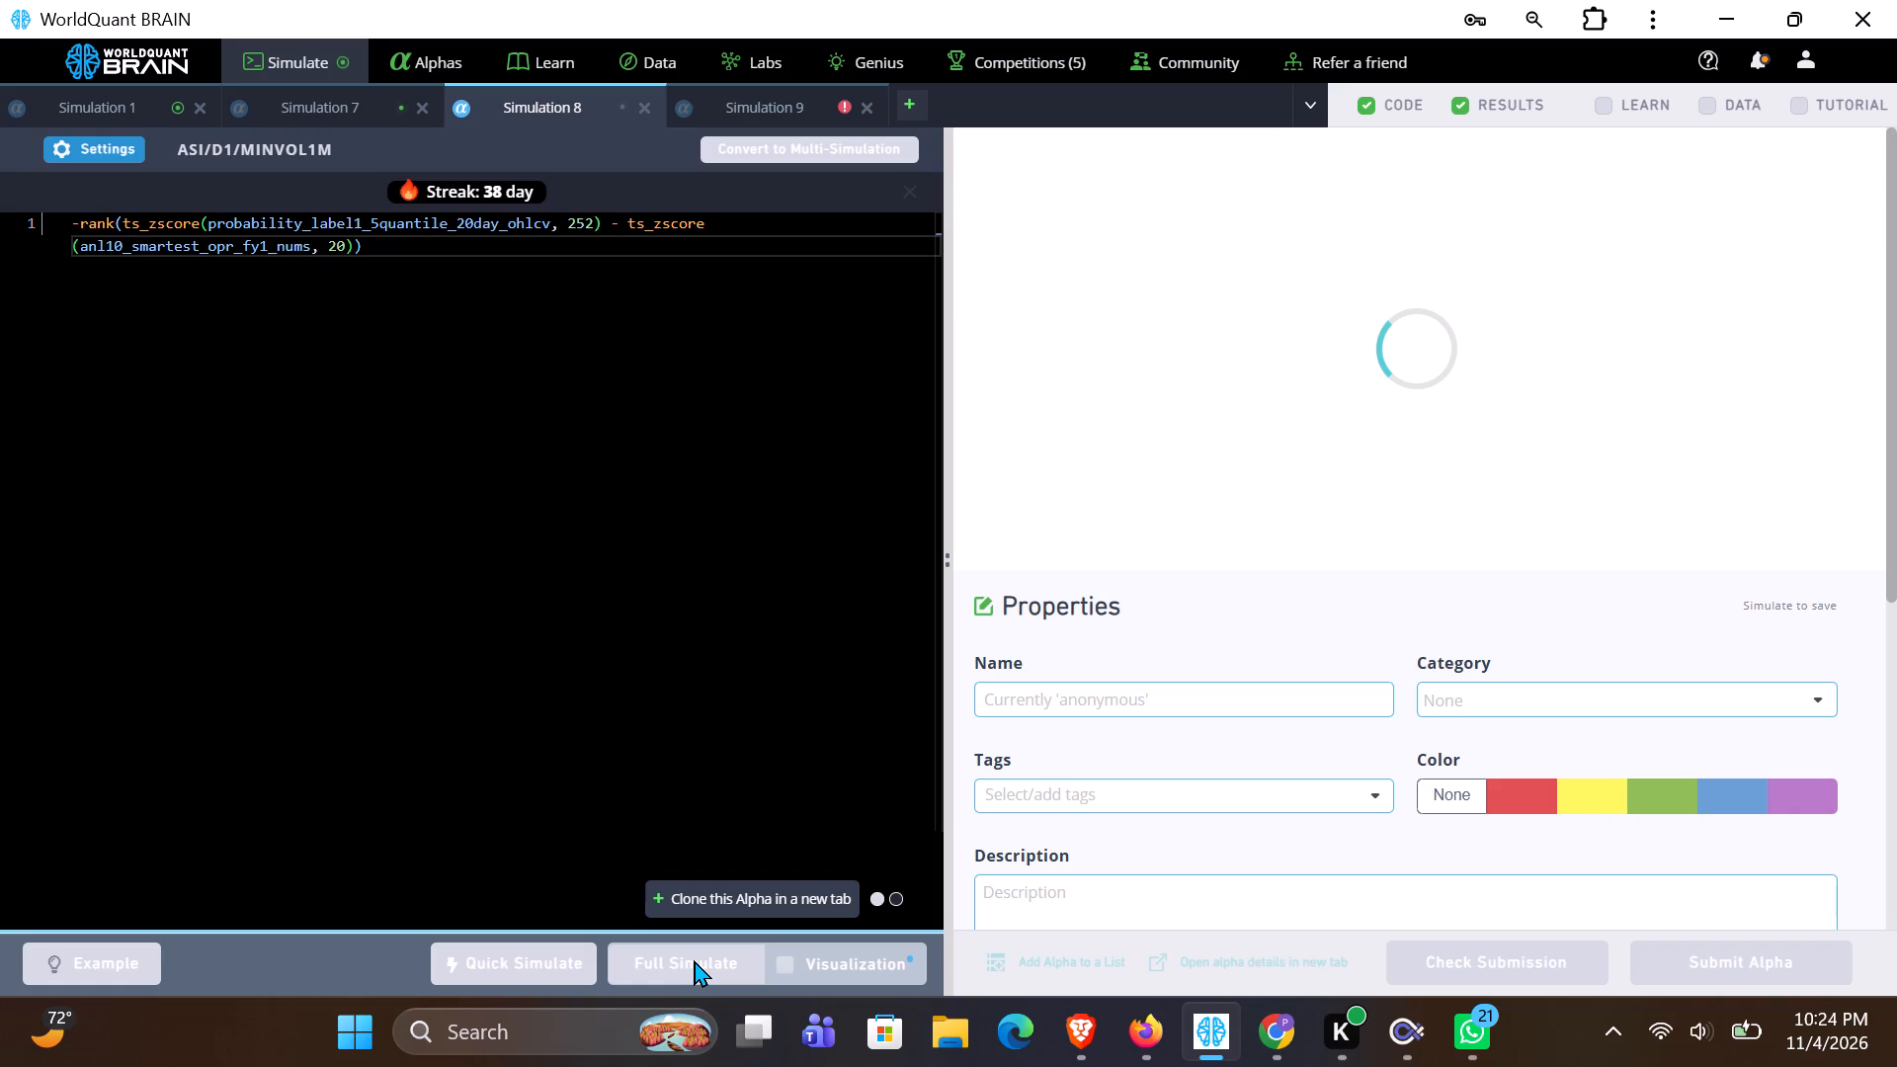
Go back to Simulation 9 to check its simulation result.
left_click(816, 110)
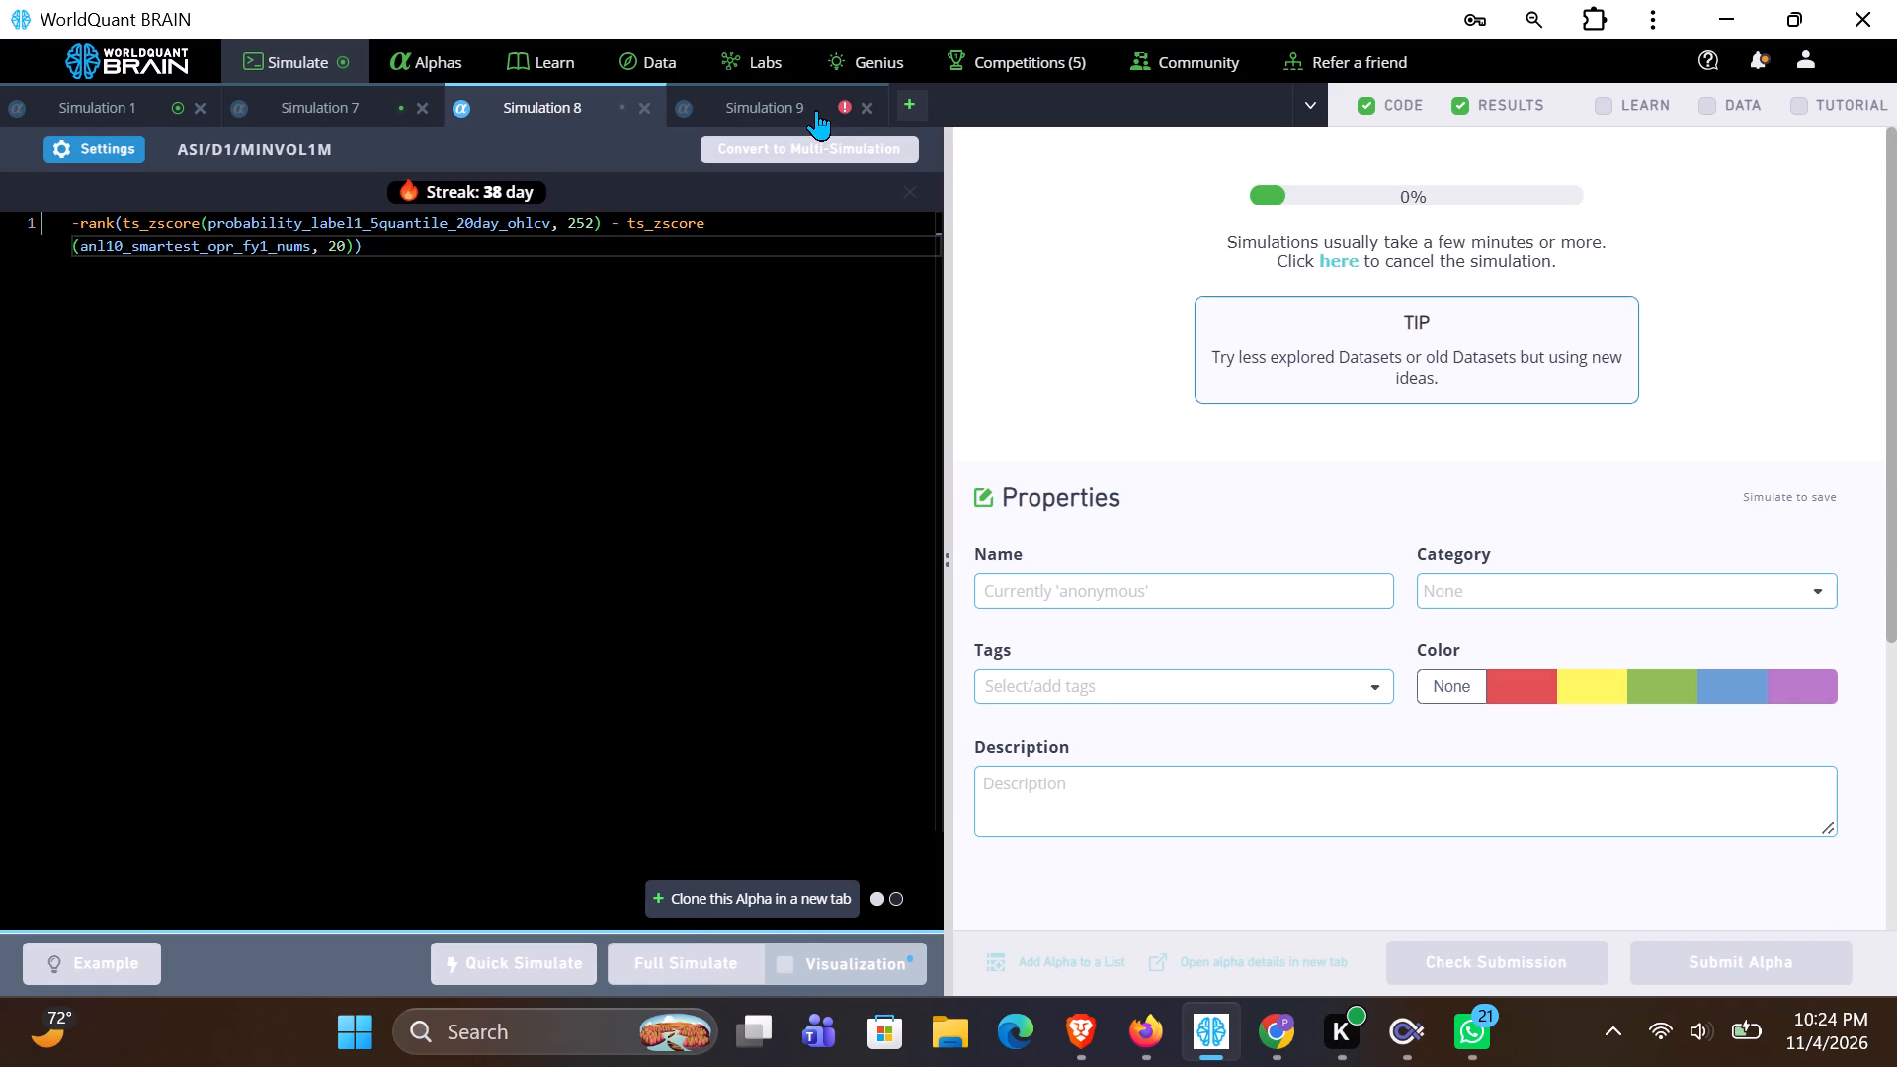
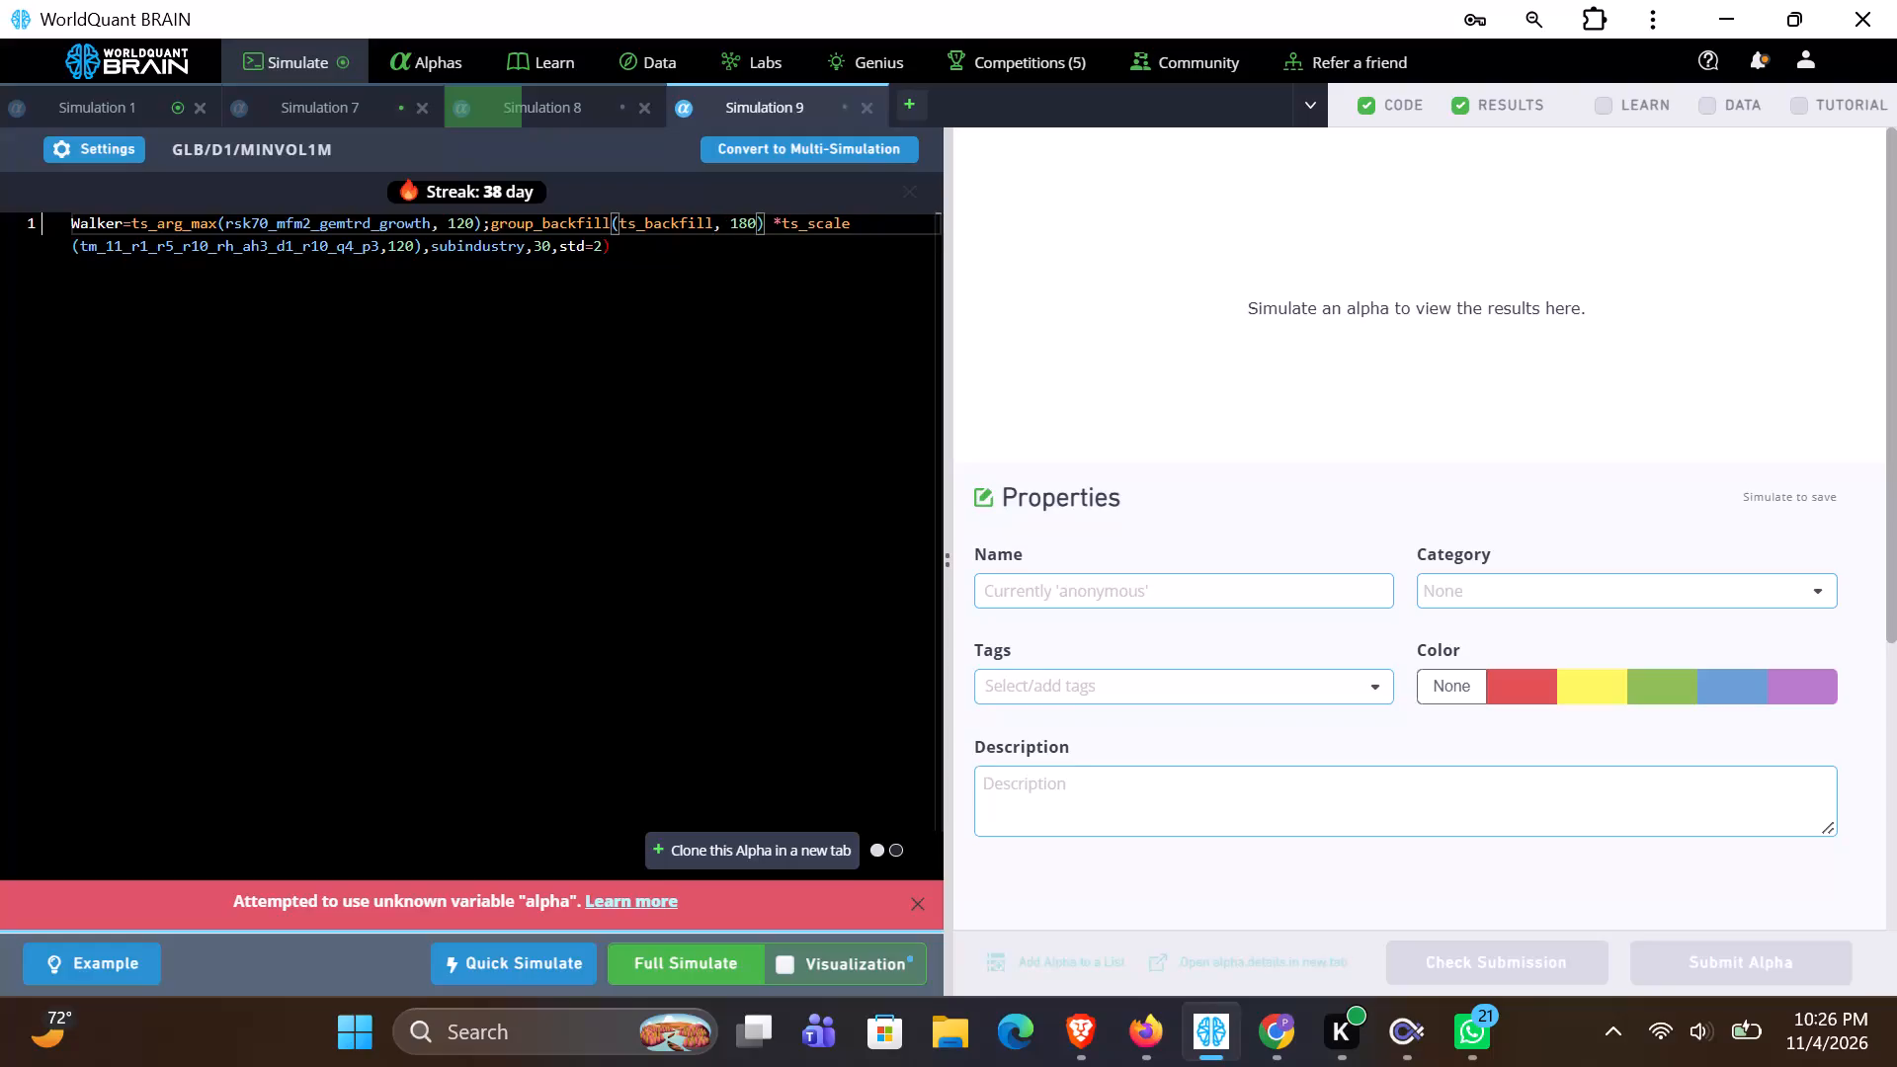
In Simulation 9, replace the variable alpha inside ts_backfill with Walker and run a full simulation.
key("ctrl+z")
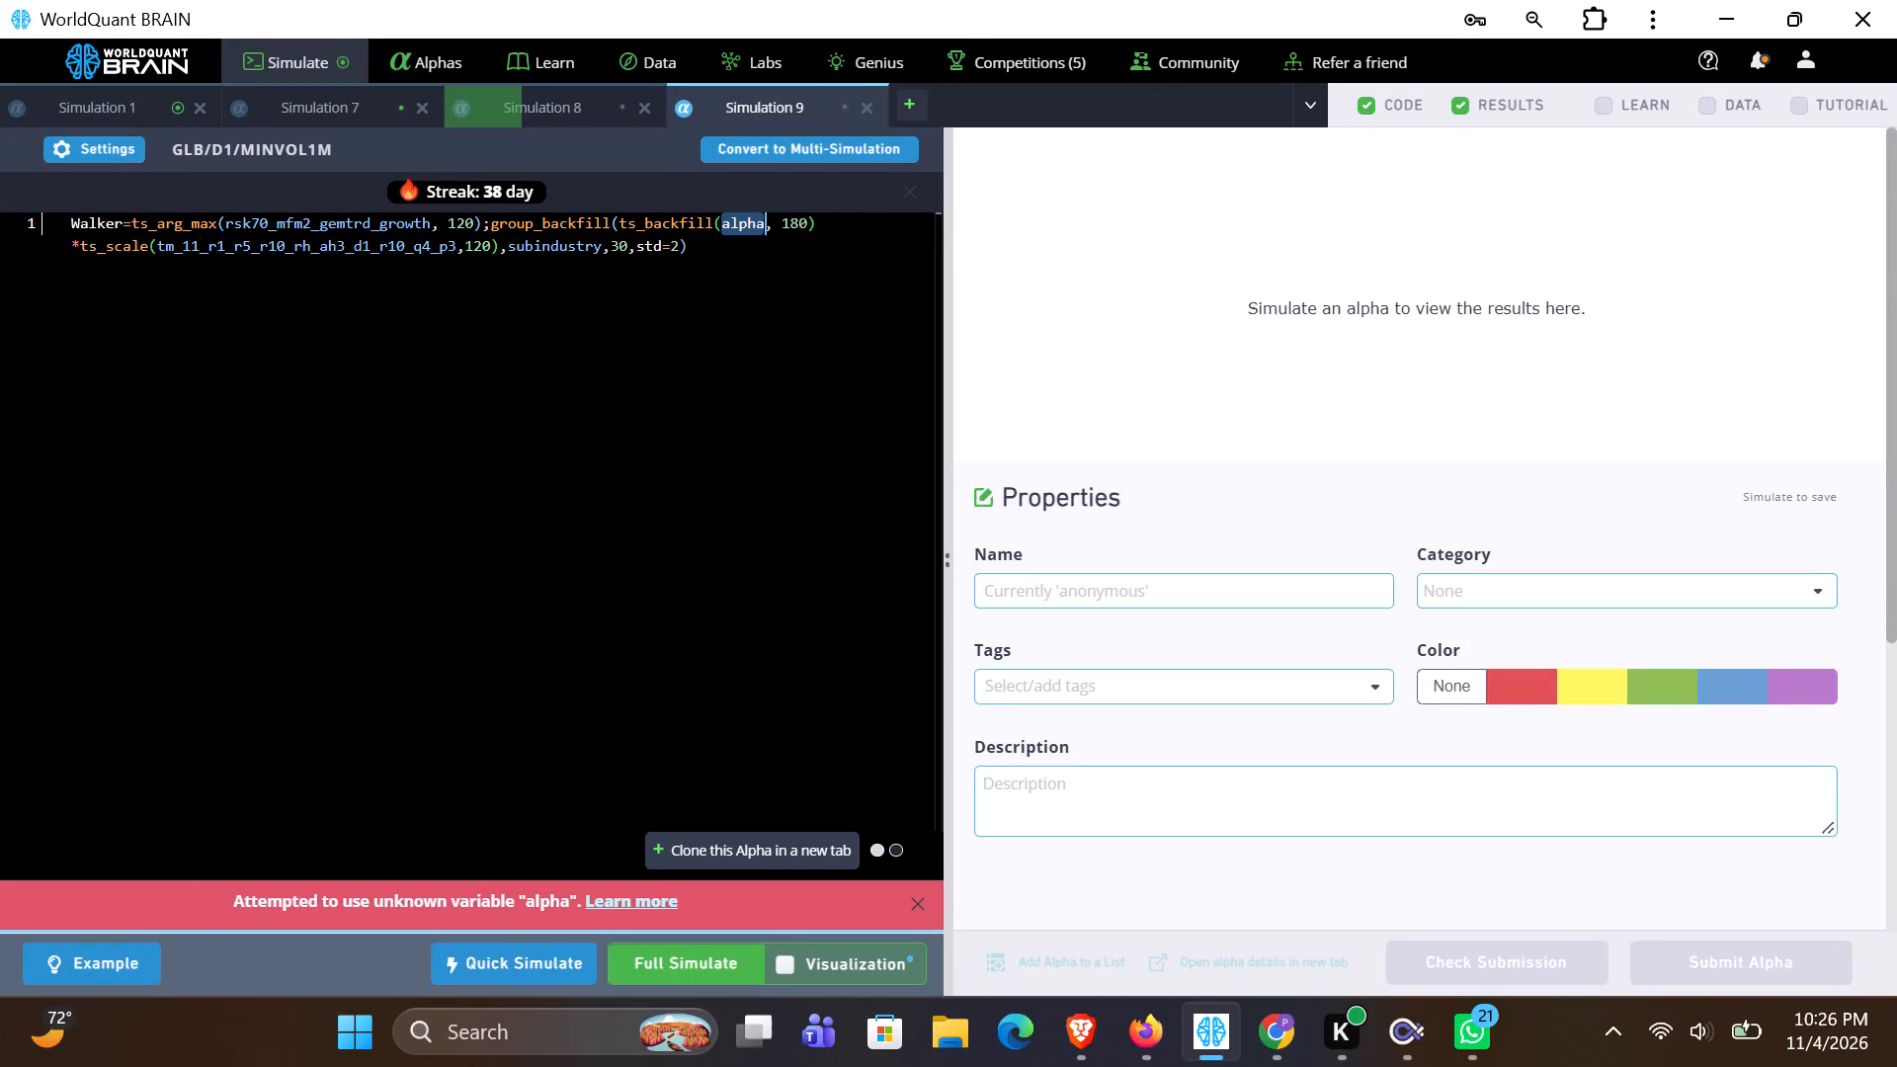
key("BackSpace")
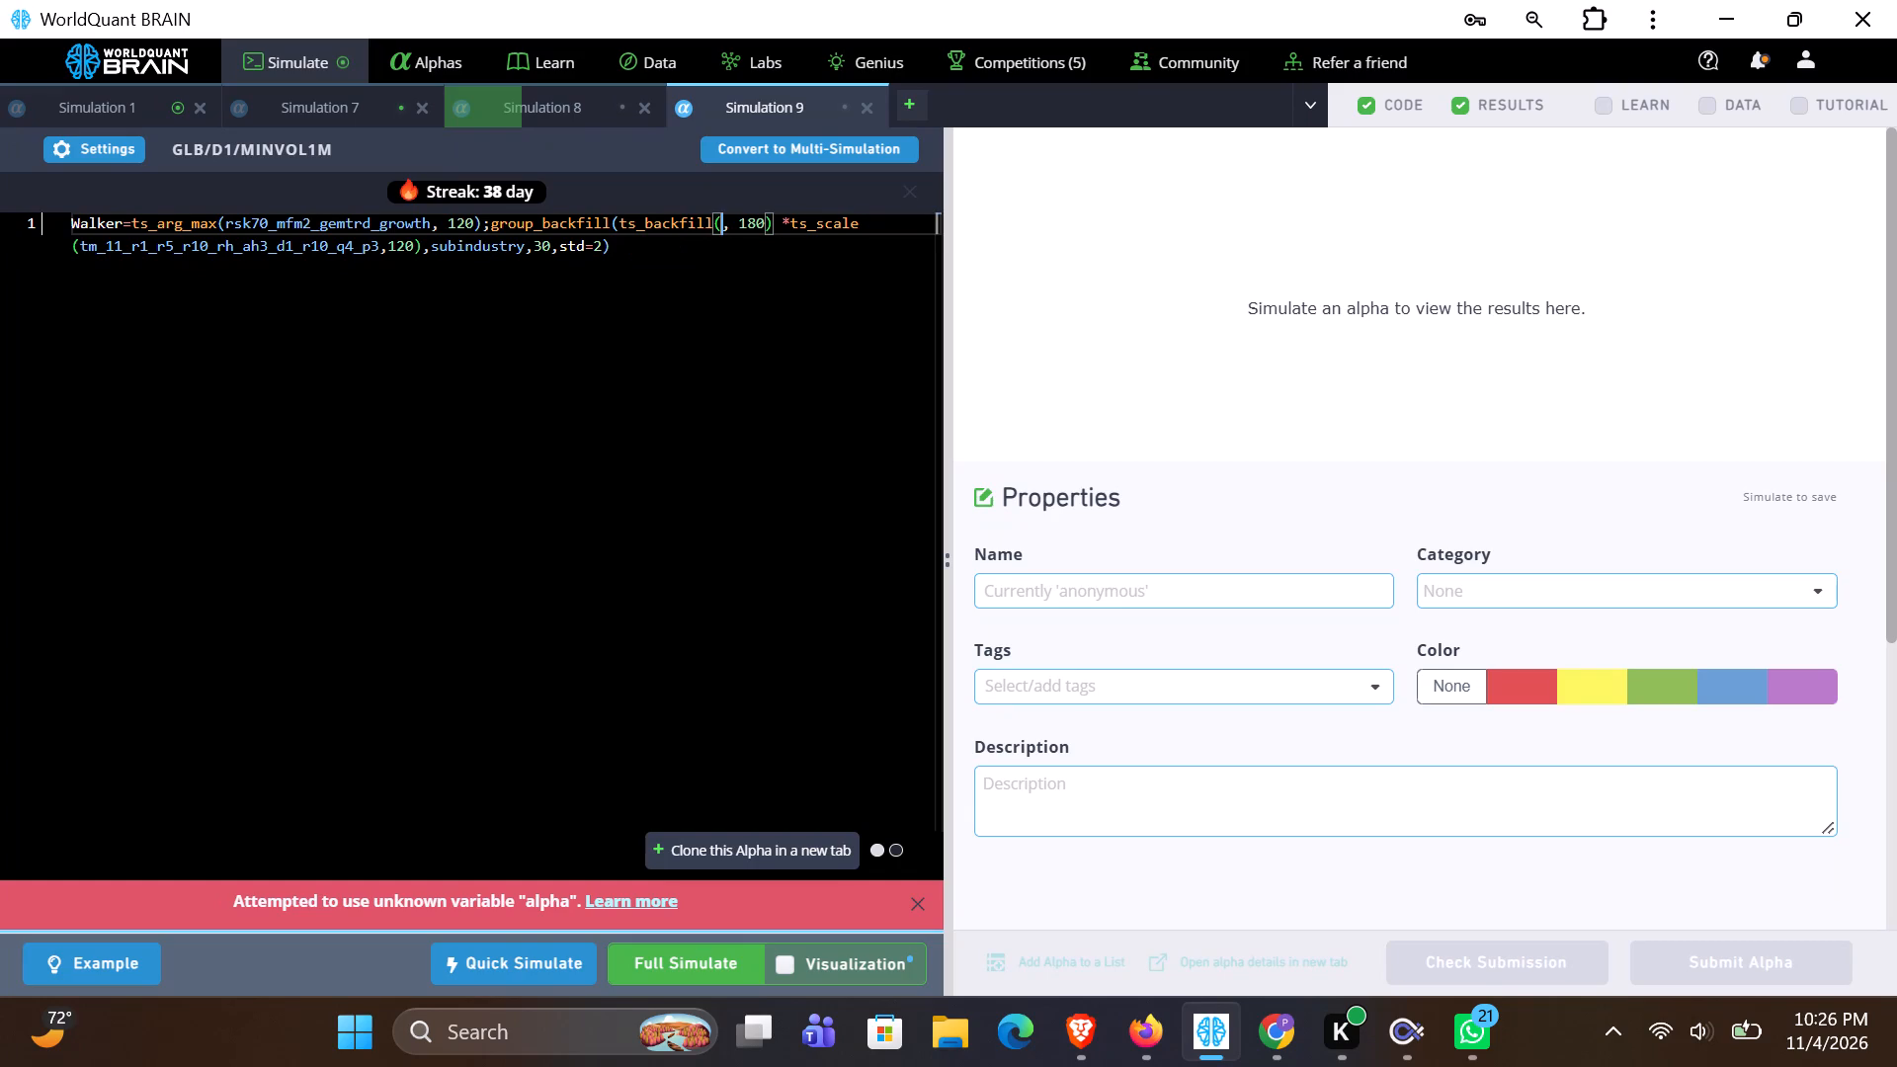
key("w")
type("alker")
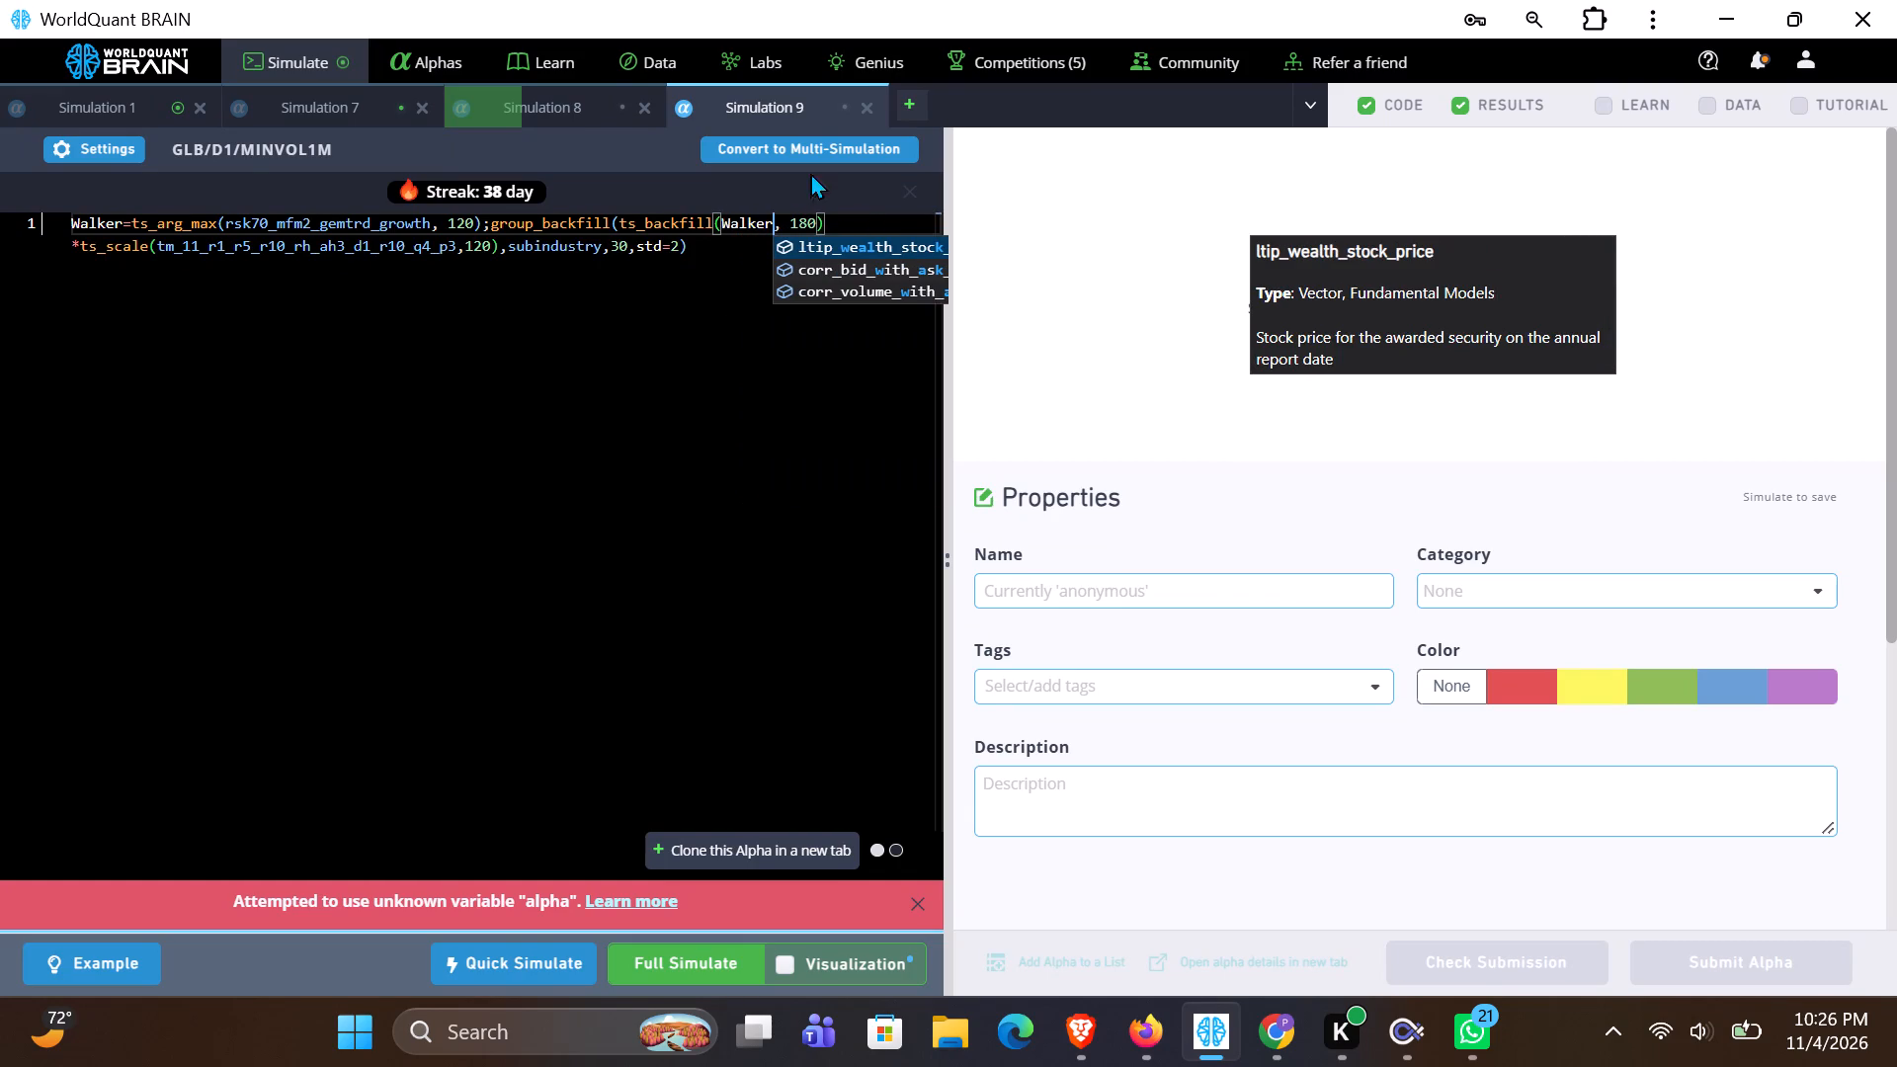
left_click(684, 959)
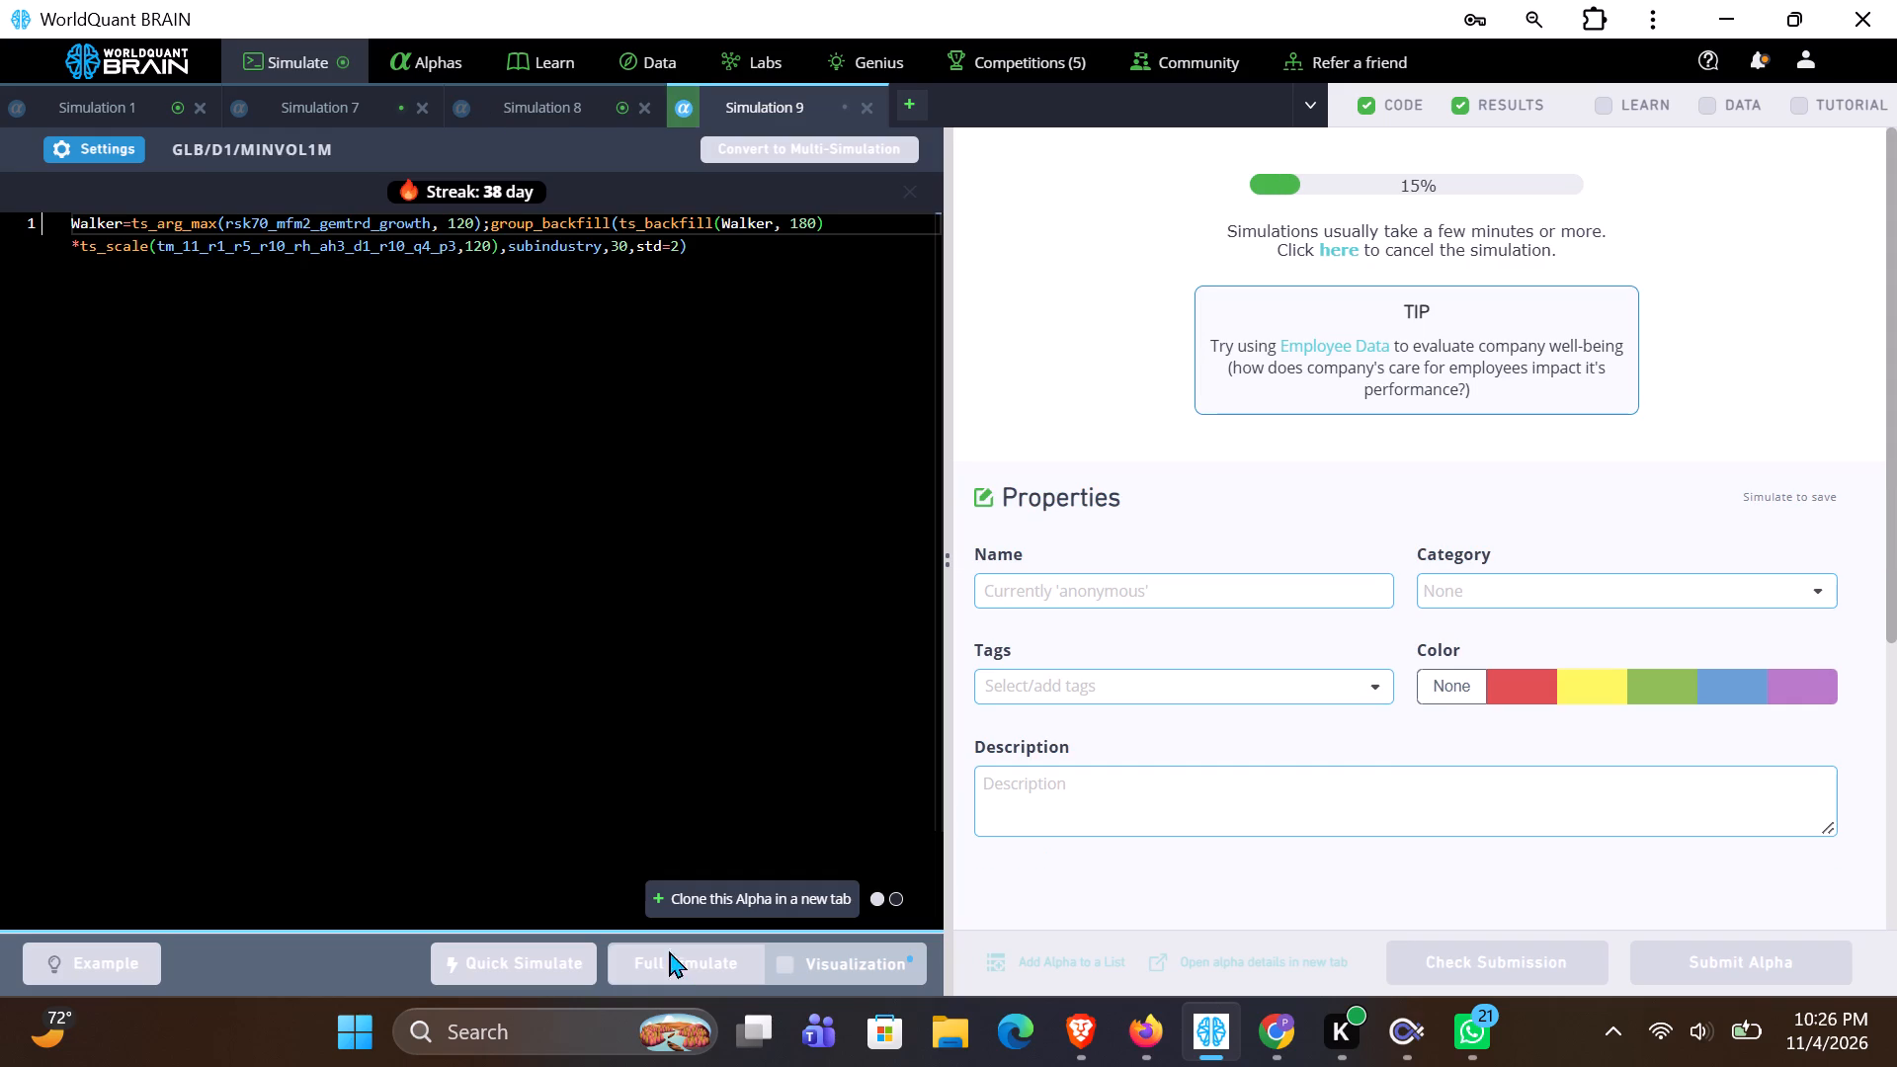
Review the Simulation 8 results and replace ts_zscore with ts_rank around probability_label1_5quantile_20day_ohlcv.
left_click(533, 112)
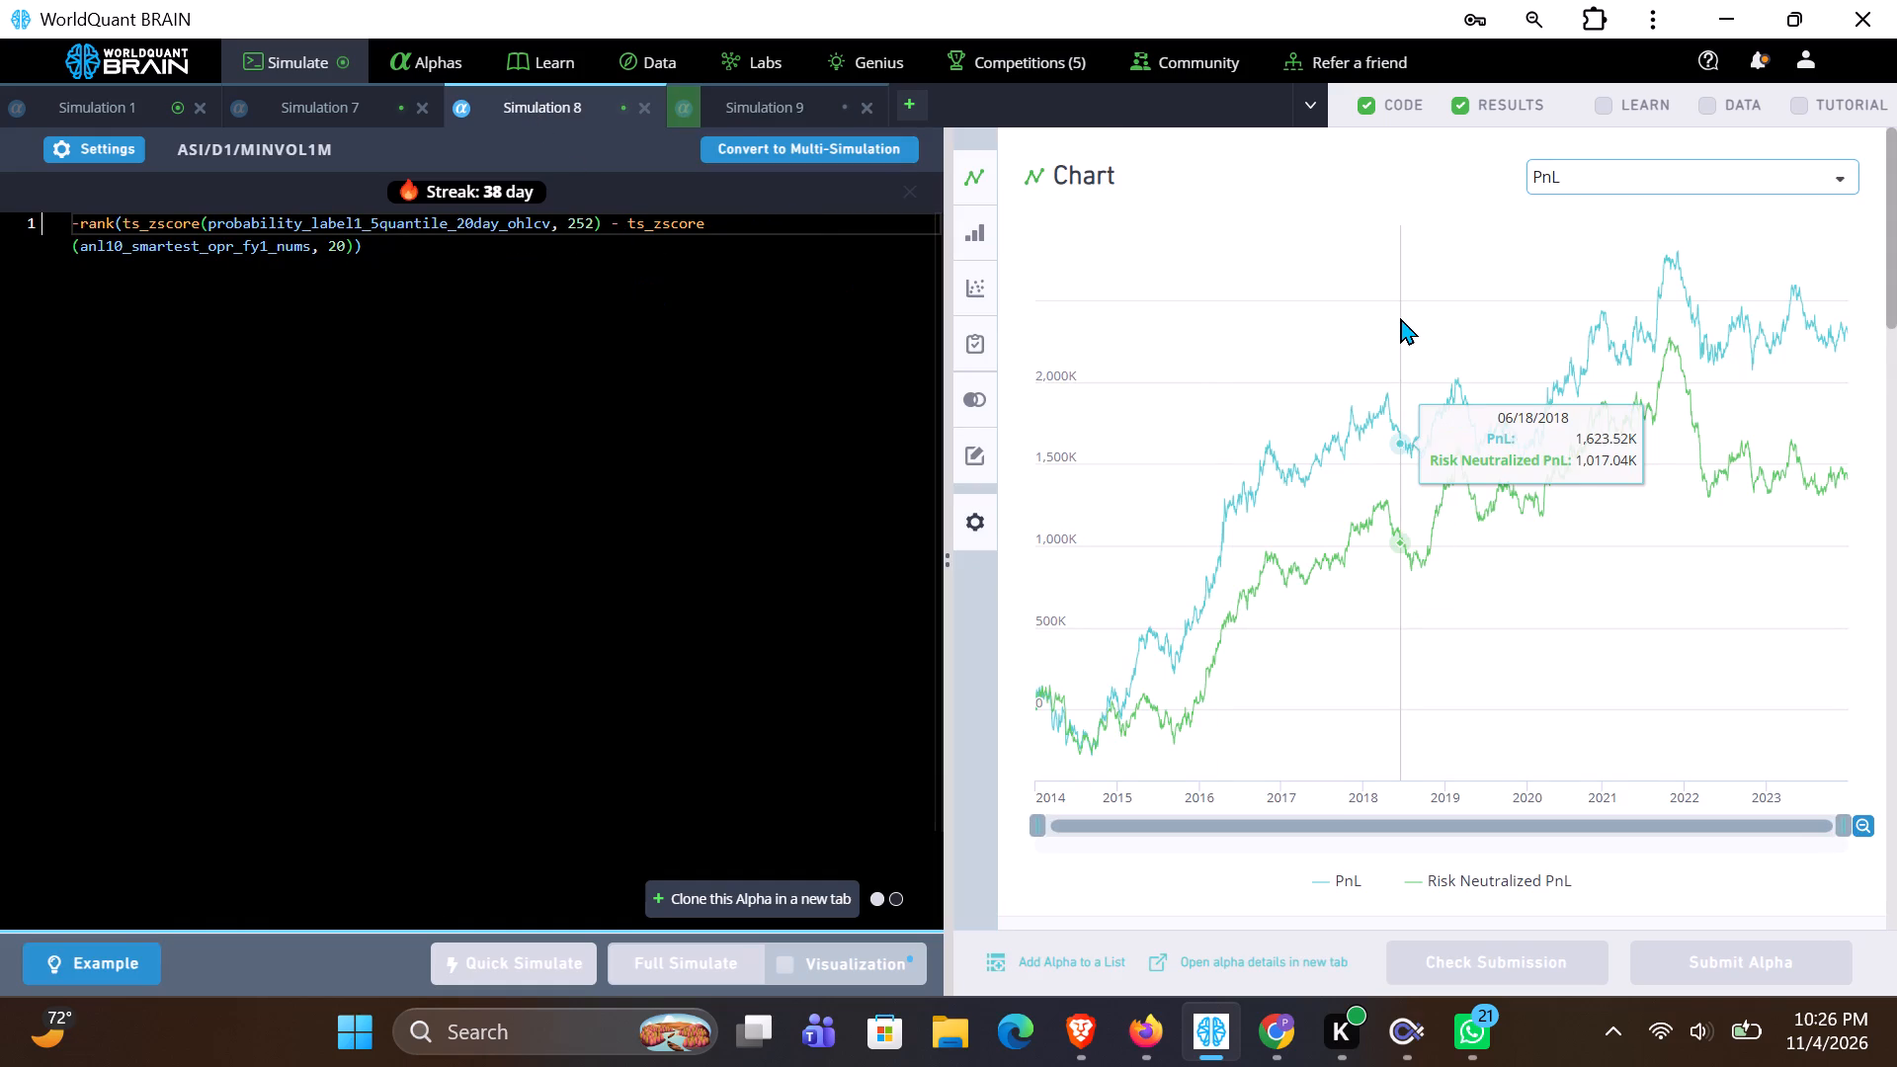
scroll(1400, 317, "down", 3)
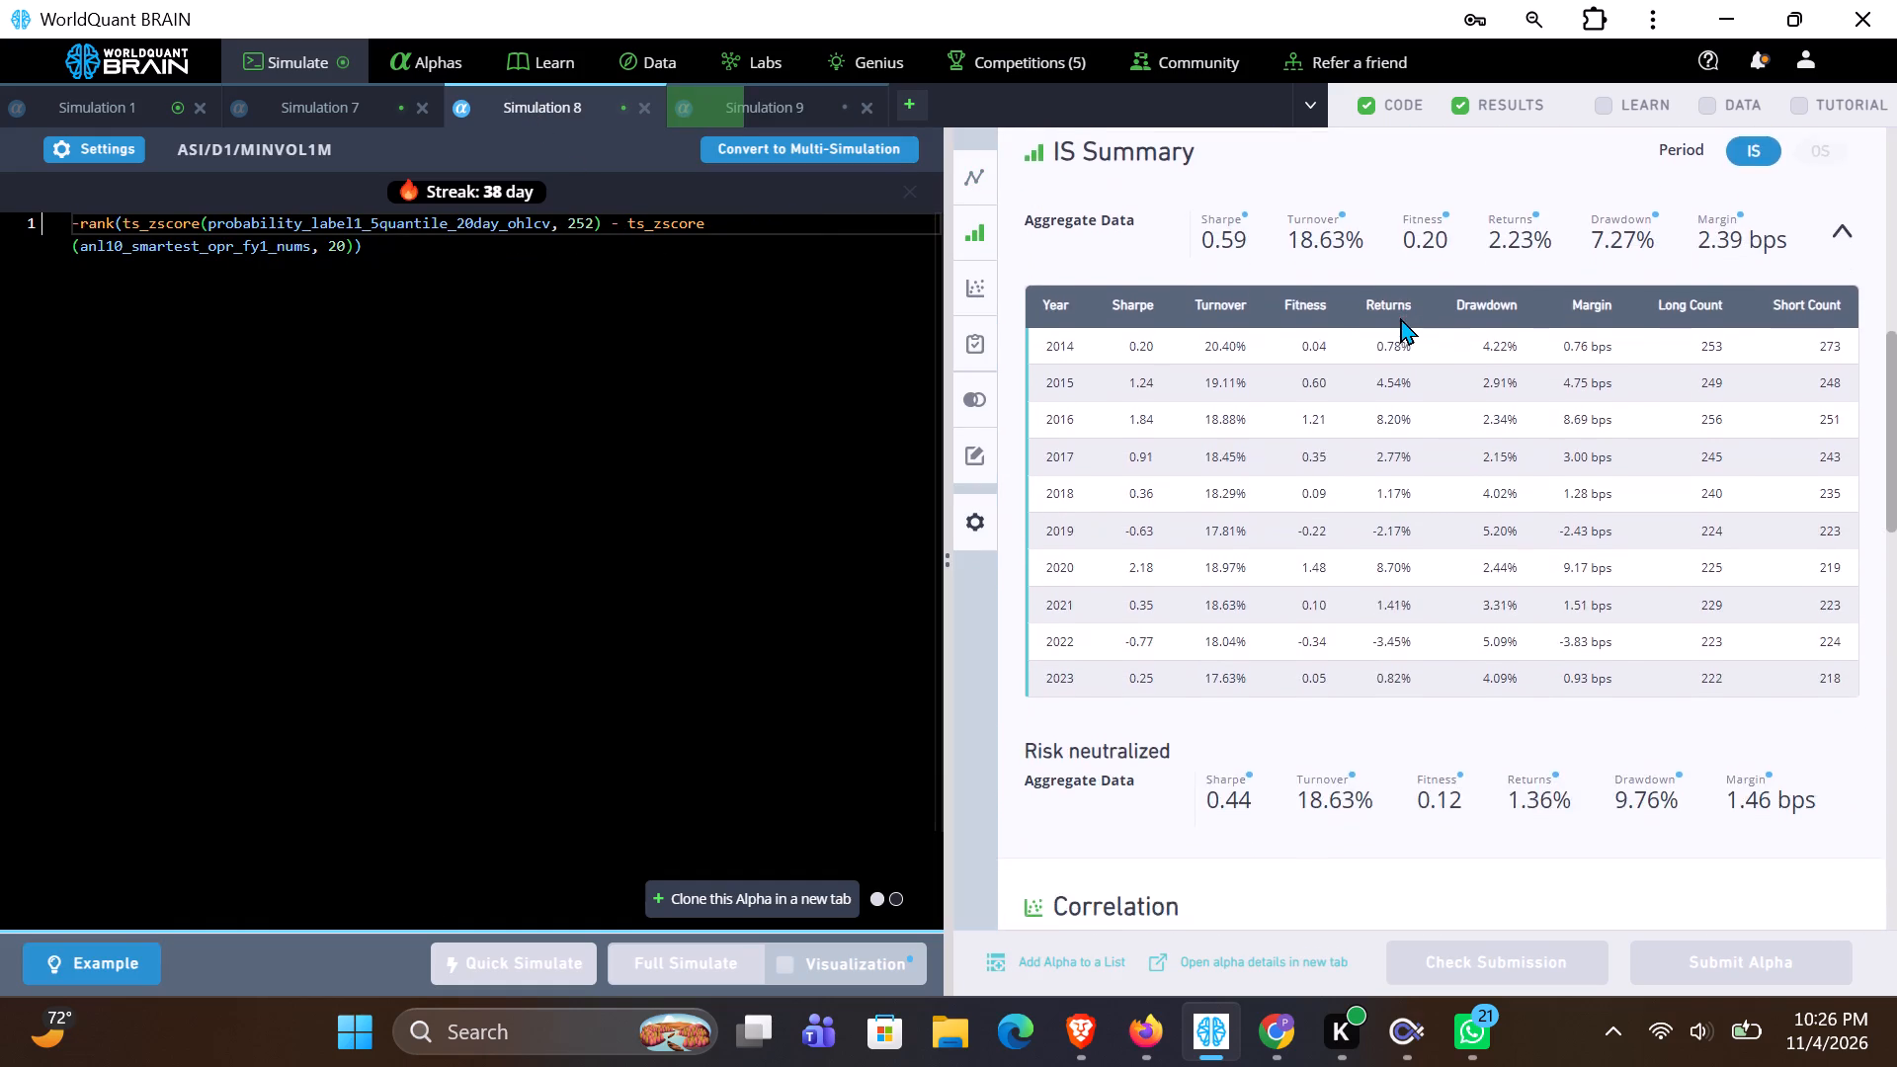
scroll(1400, 317, "down", 3)
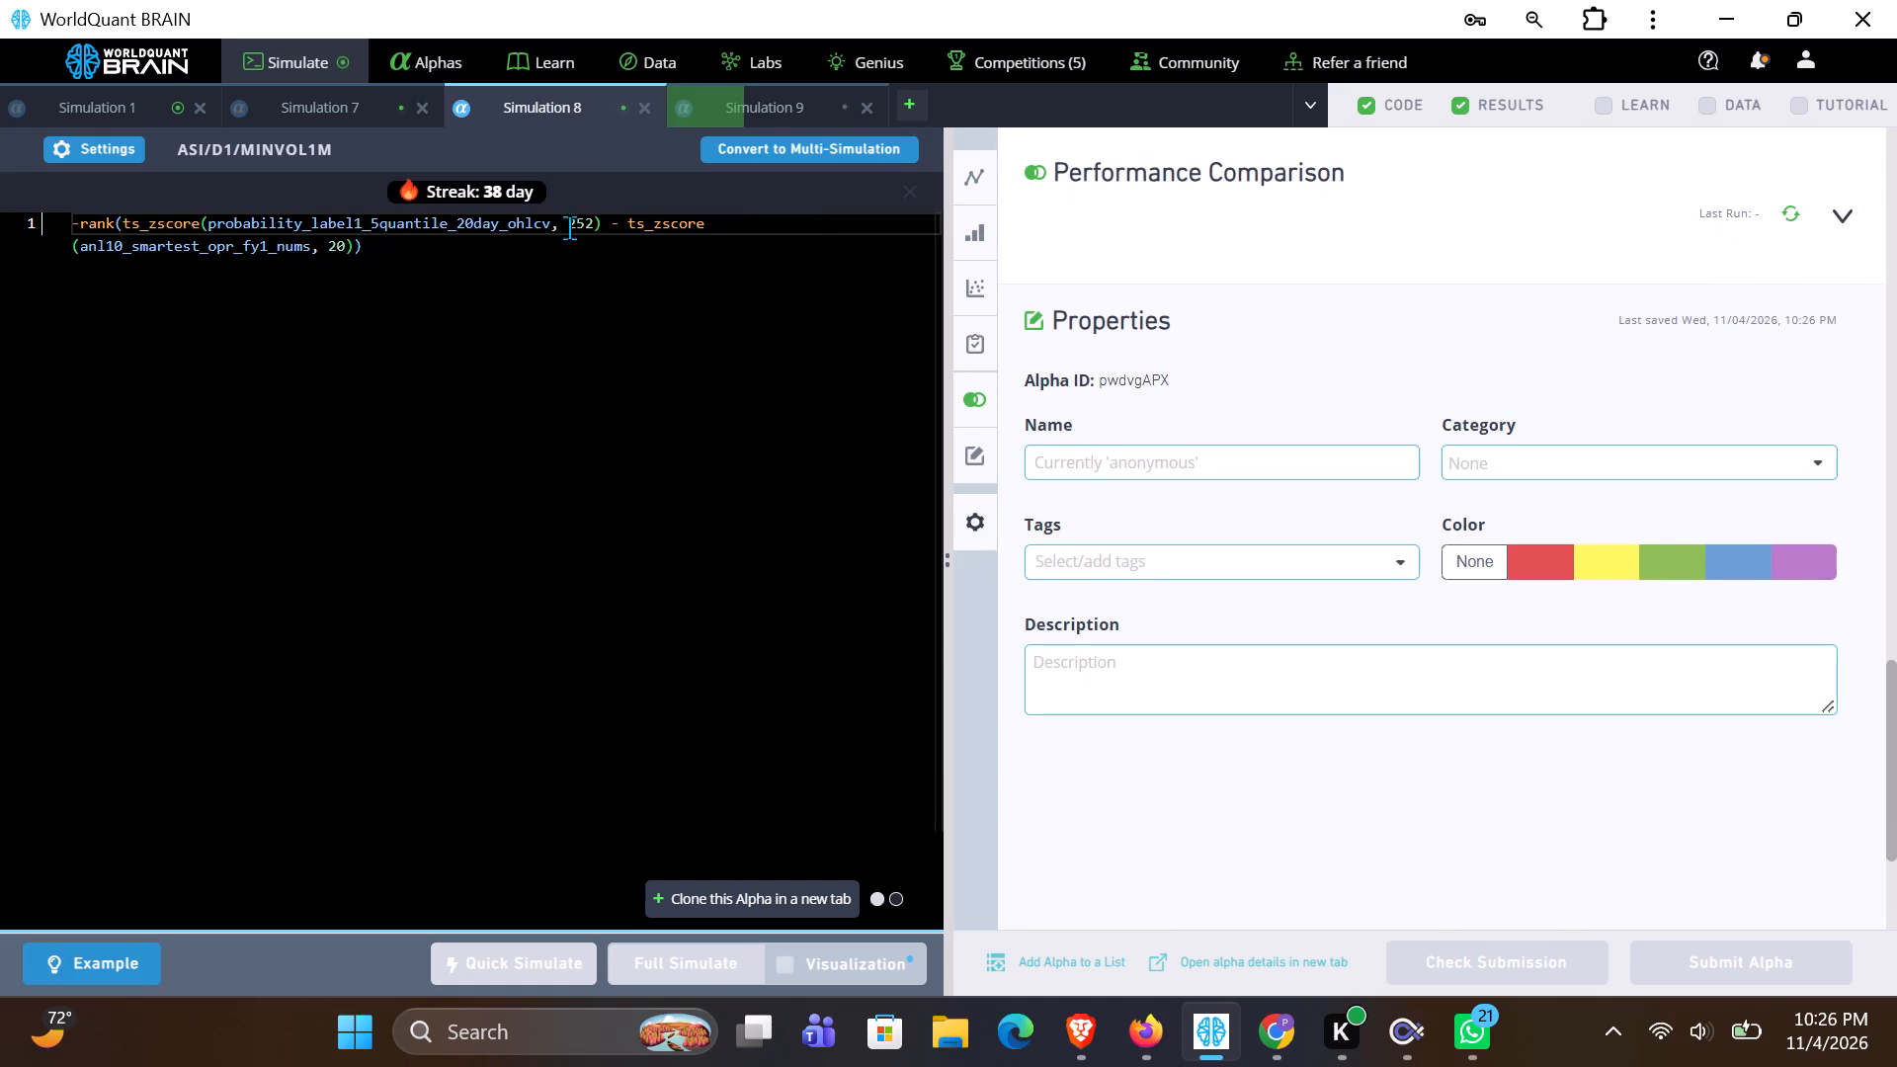
left_click(206, 230)
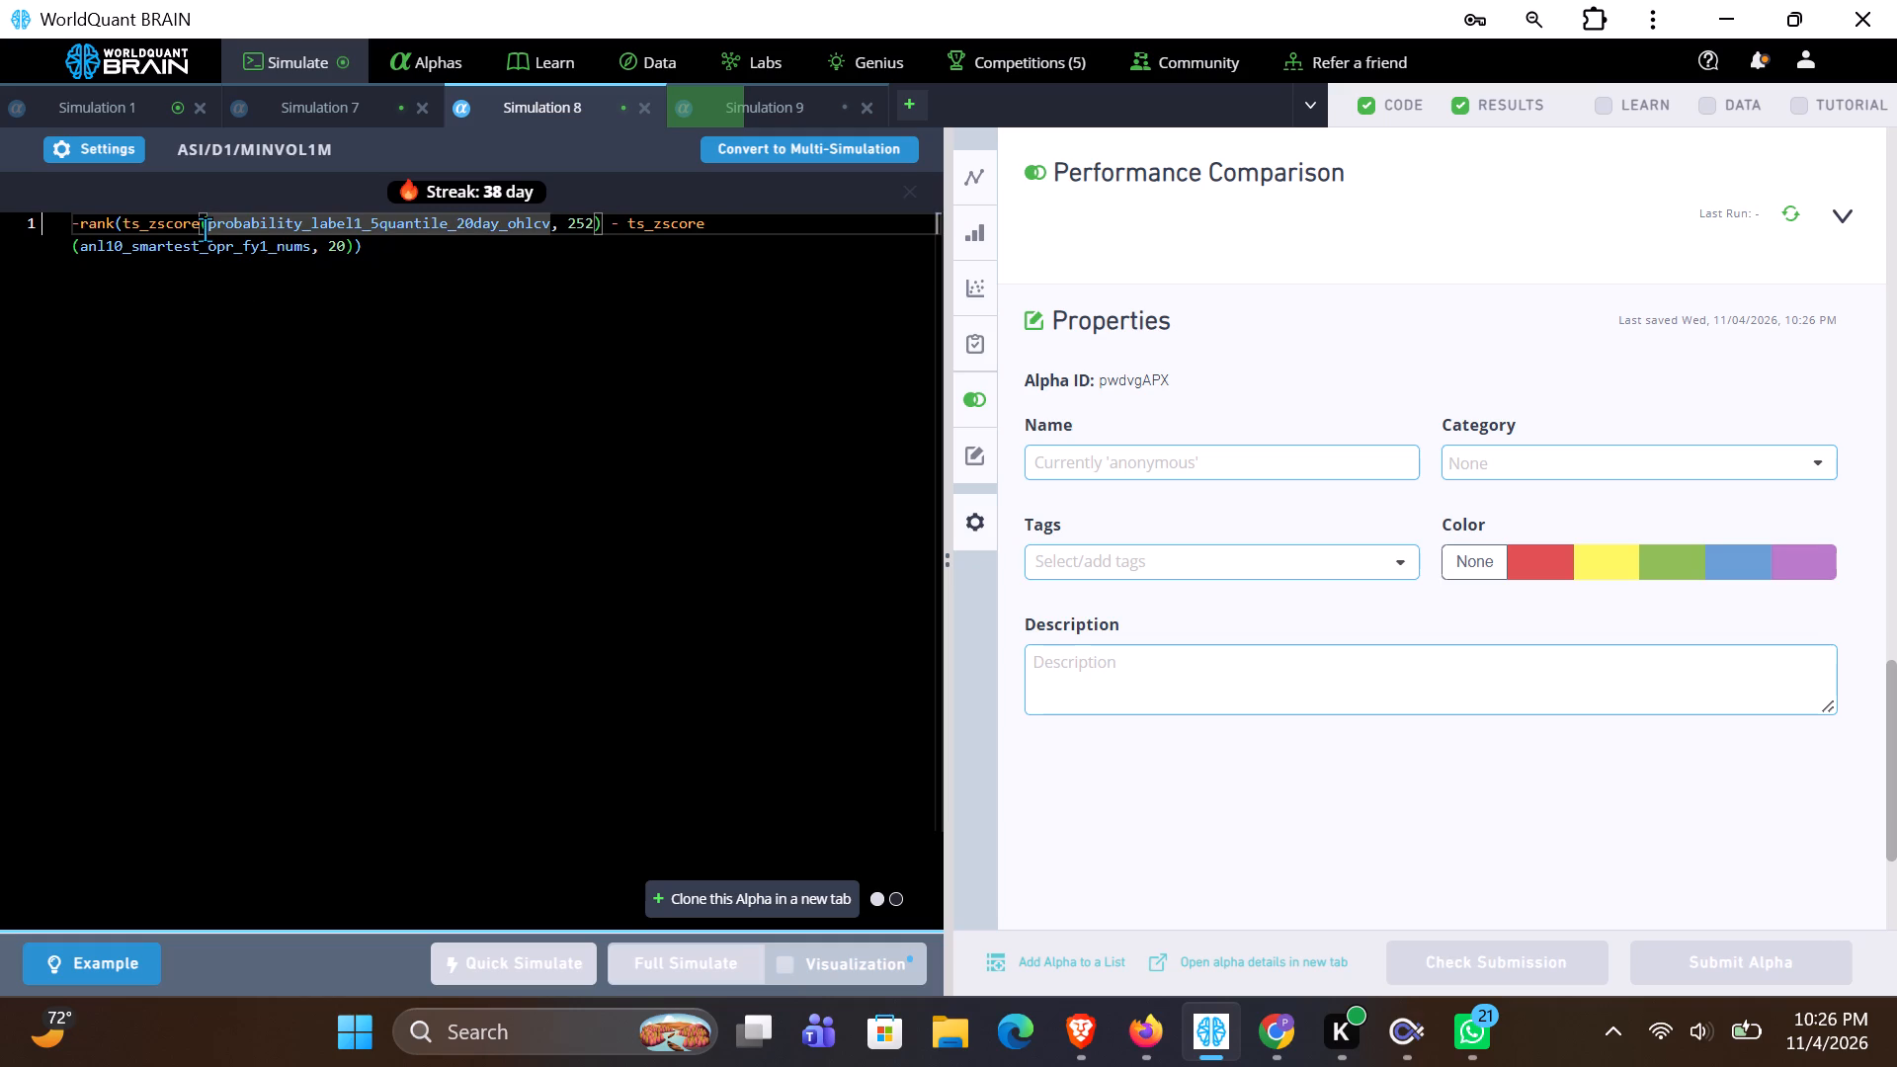
left_click(202, 230)
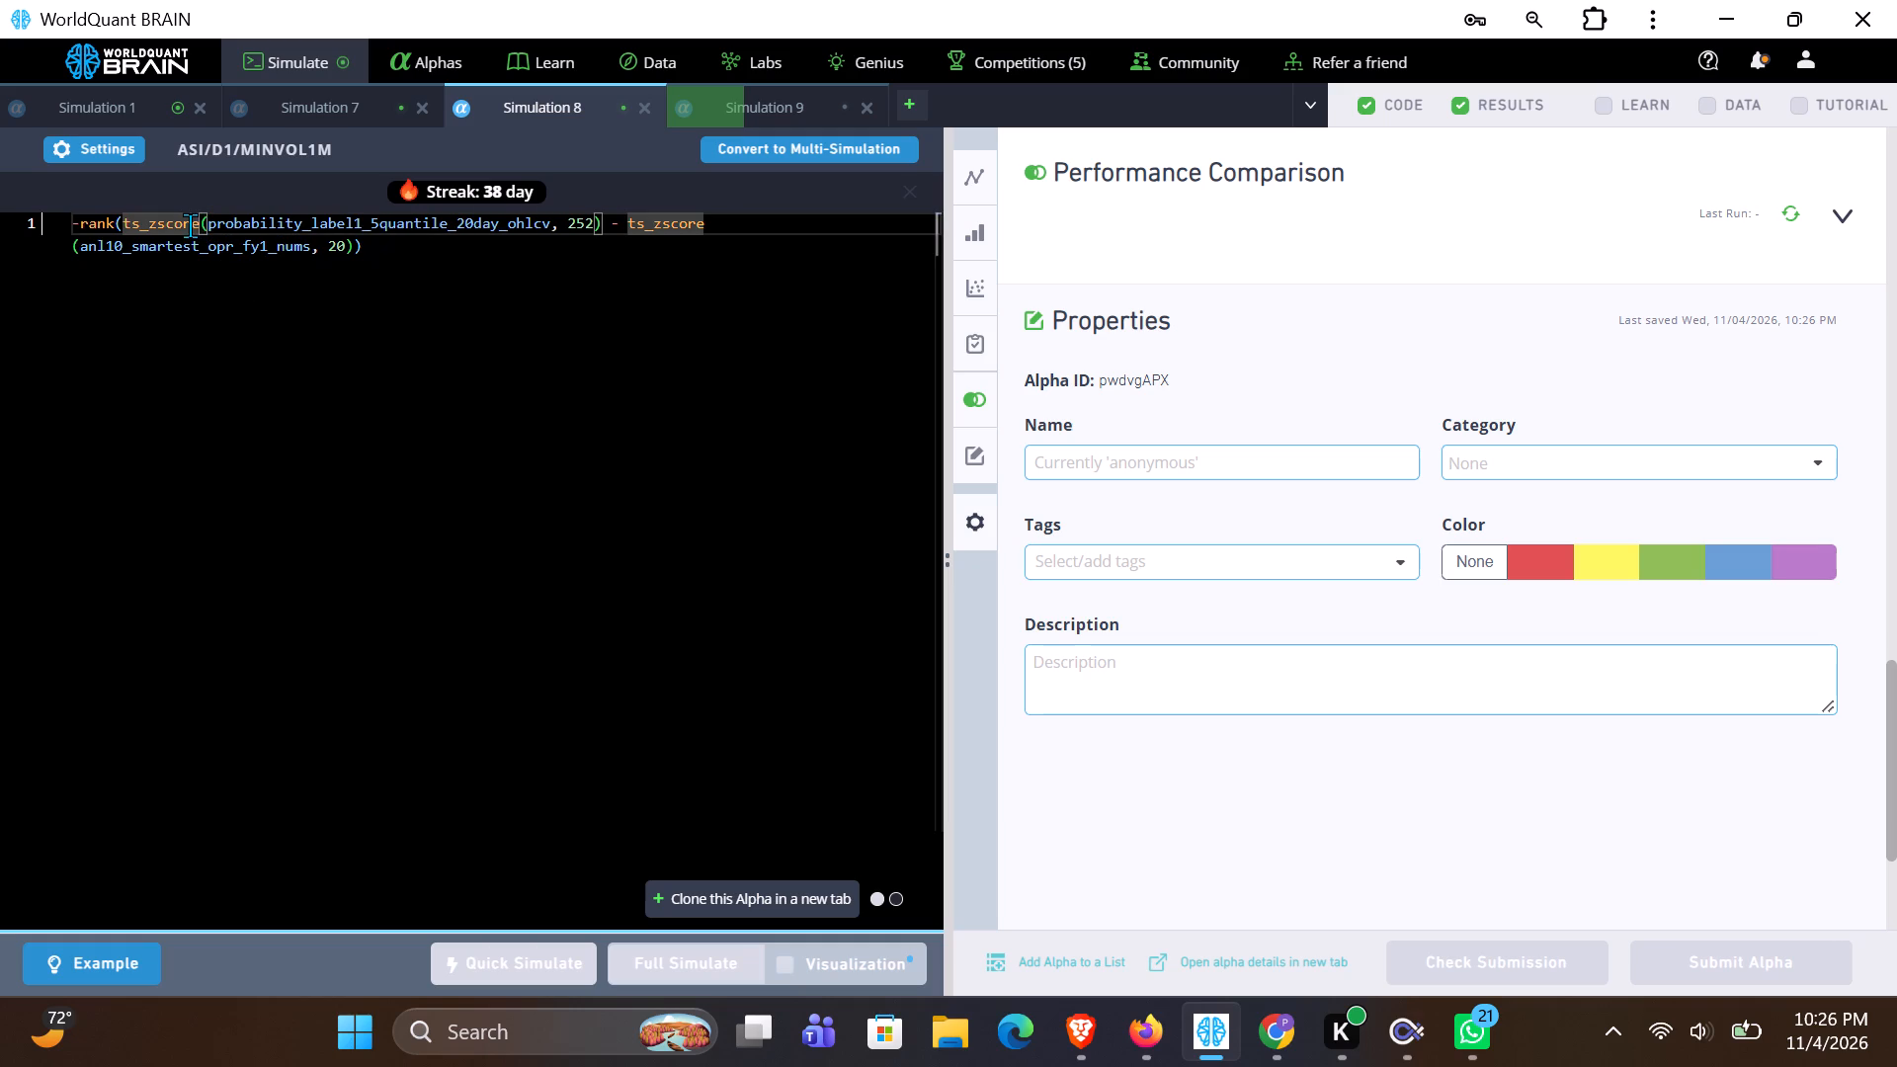
key("BackSpace")
key("BackSpace")
key("BackSpace")
key("BackSpace")
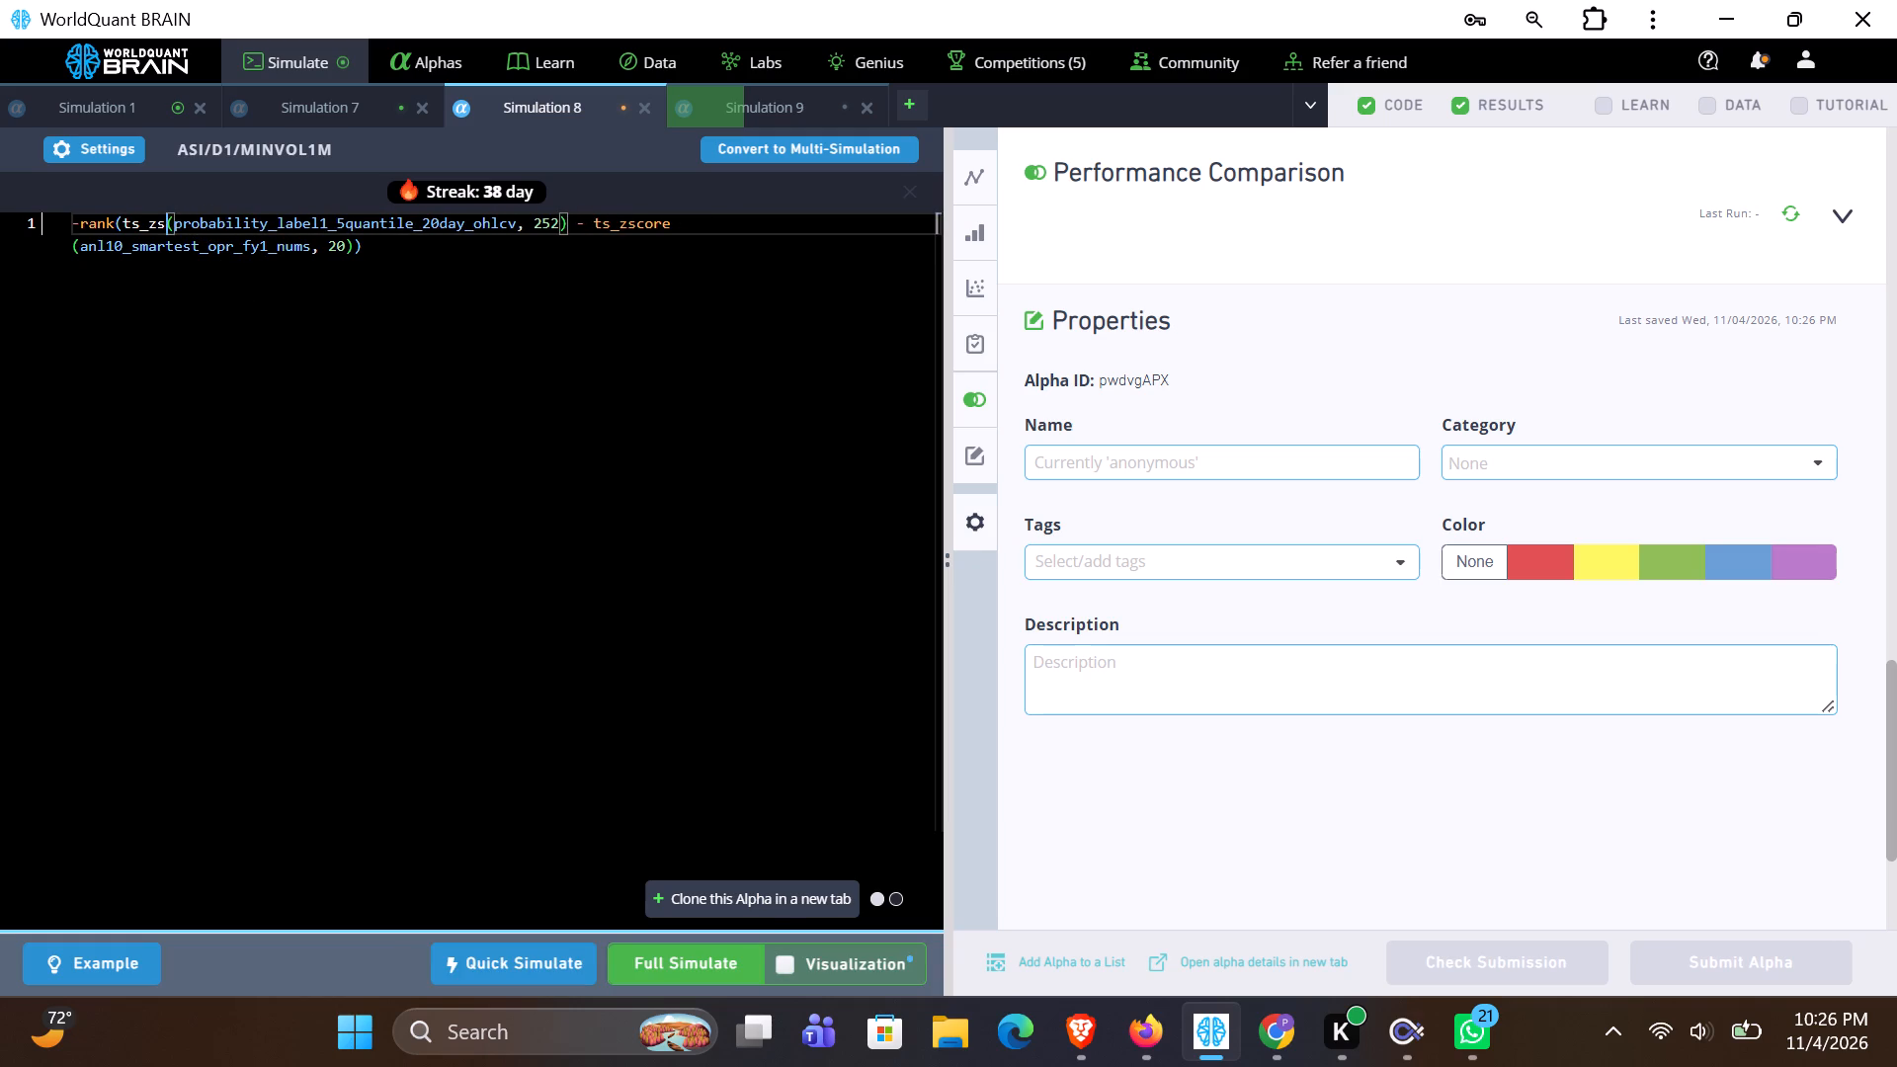
key("BackSpace")
key("BackSpace")
type("rank")
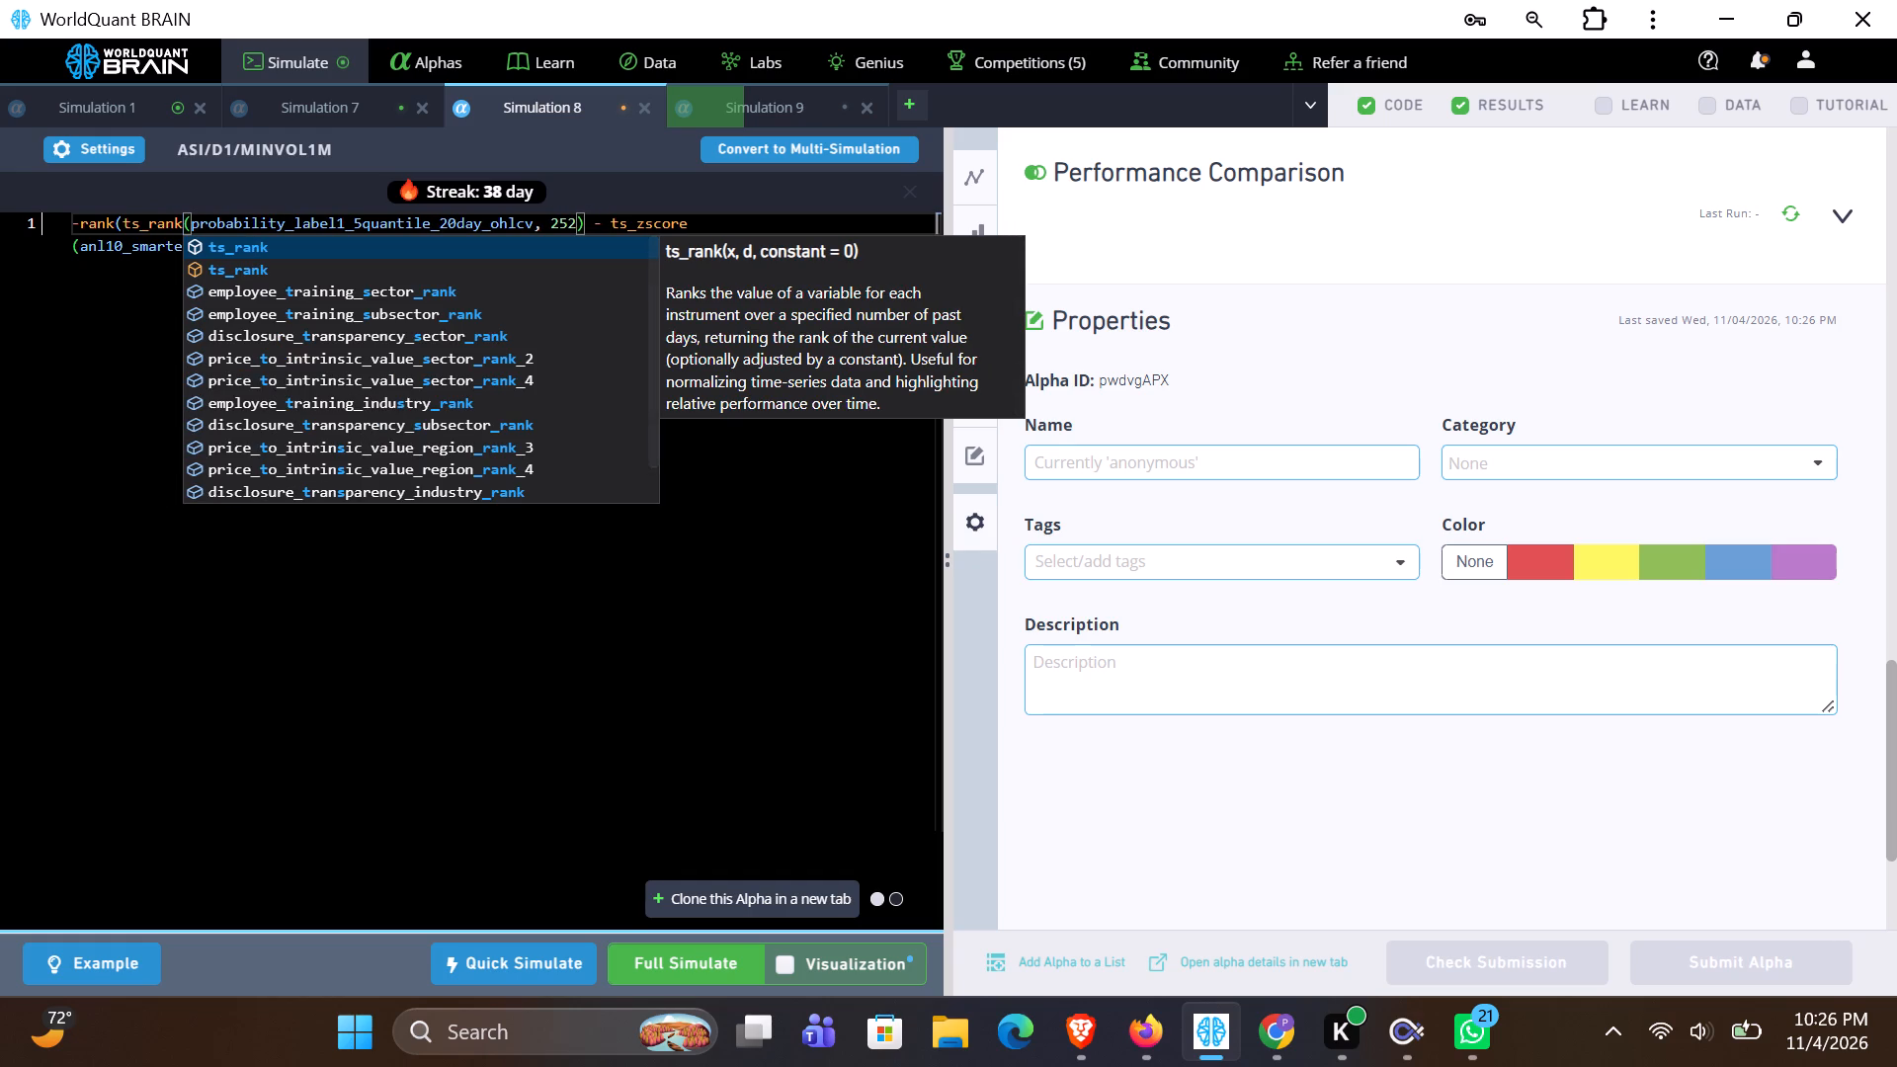
Replace ts_zscore with ts_rank on the anl10_smartest_opr_fy1_nums term as well and run a full simulation.
left_click(694, 217)
key("BackSpace")
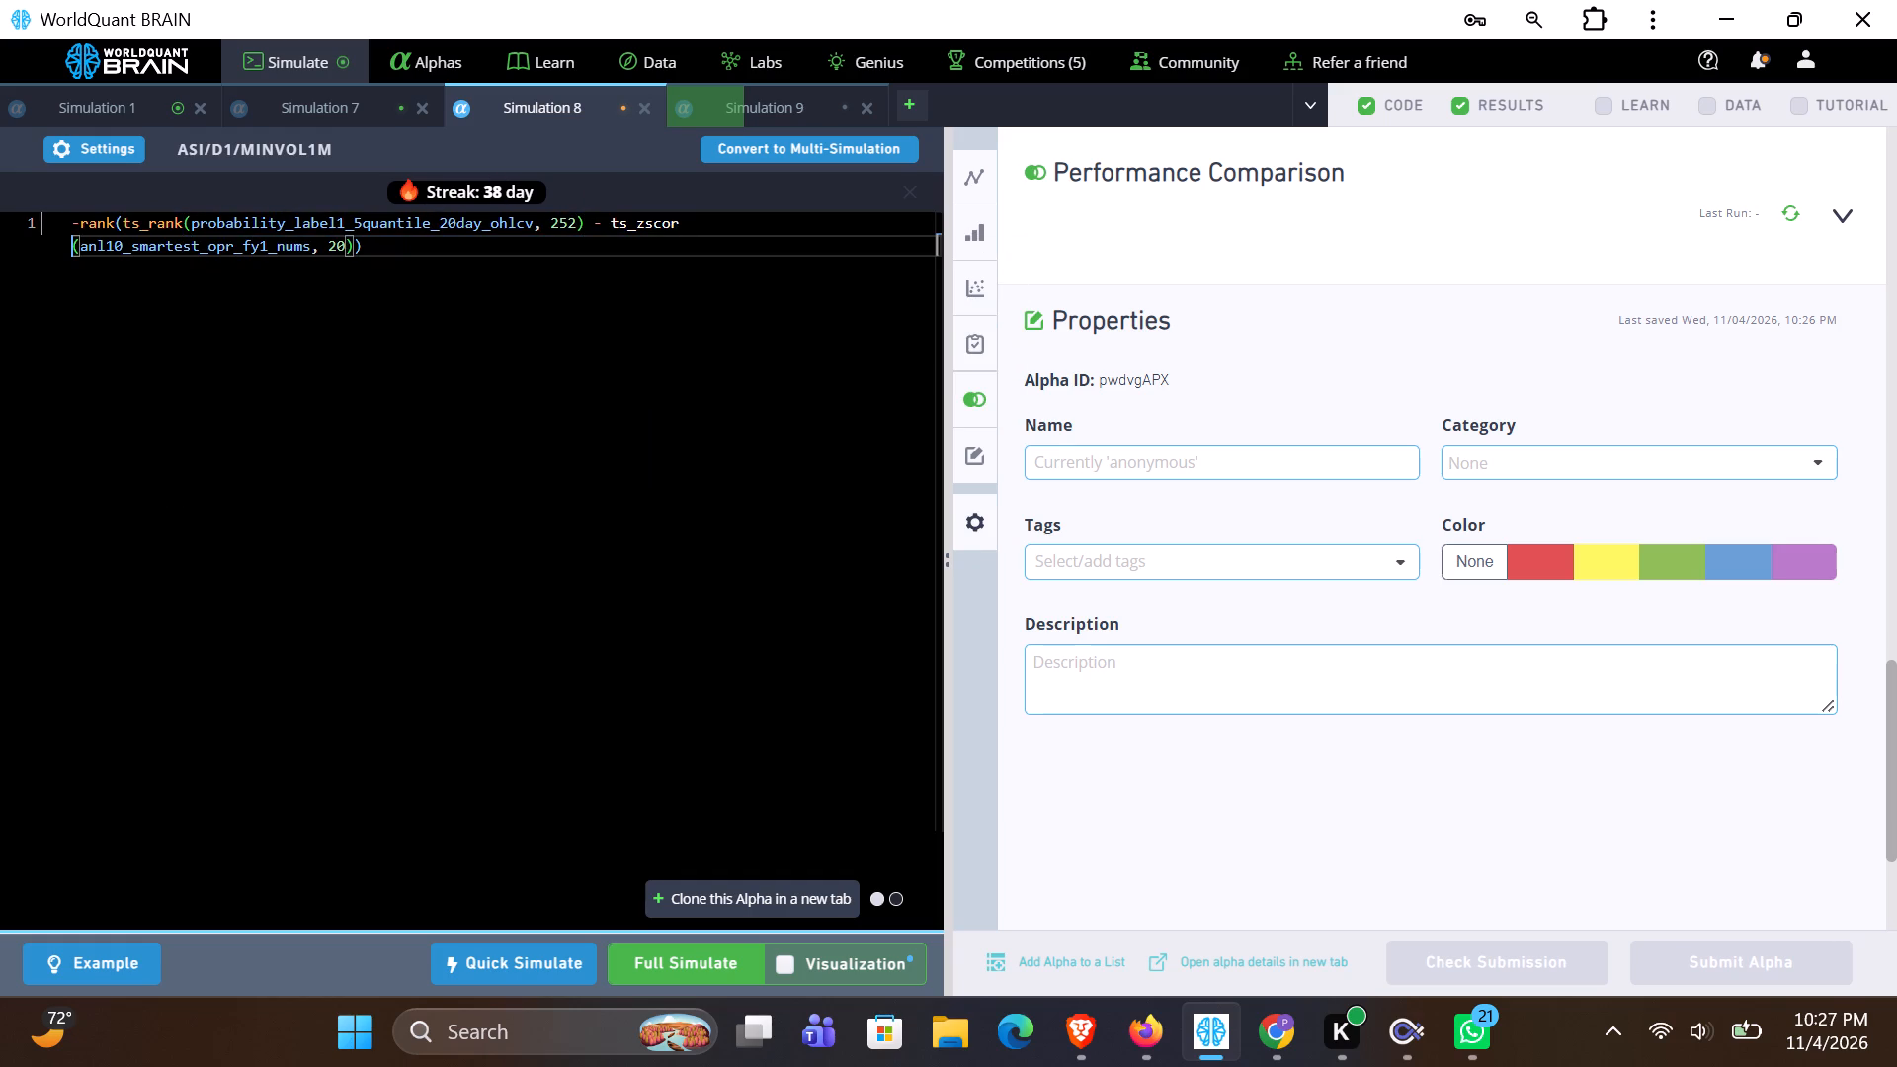
key("BackSpace")
key("BackSpace")
key("BackSpace")
key("BackSpace")
key("BackSpace")
type("rank")
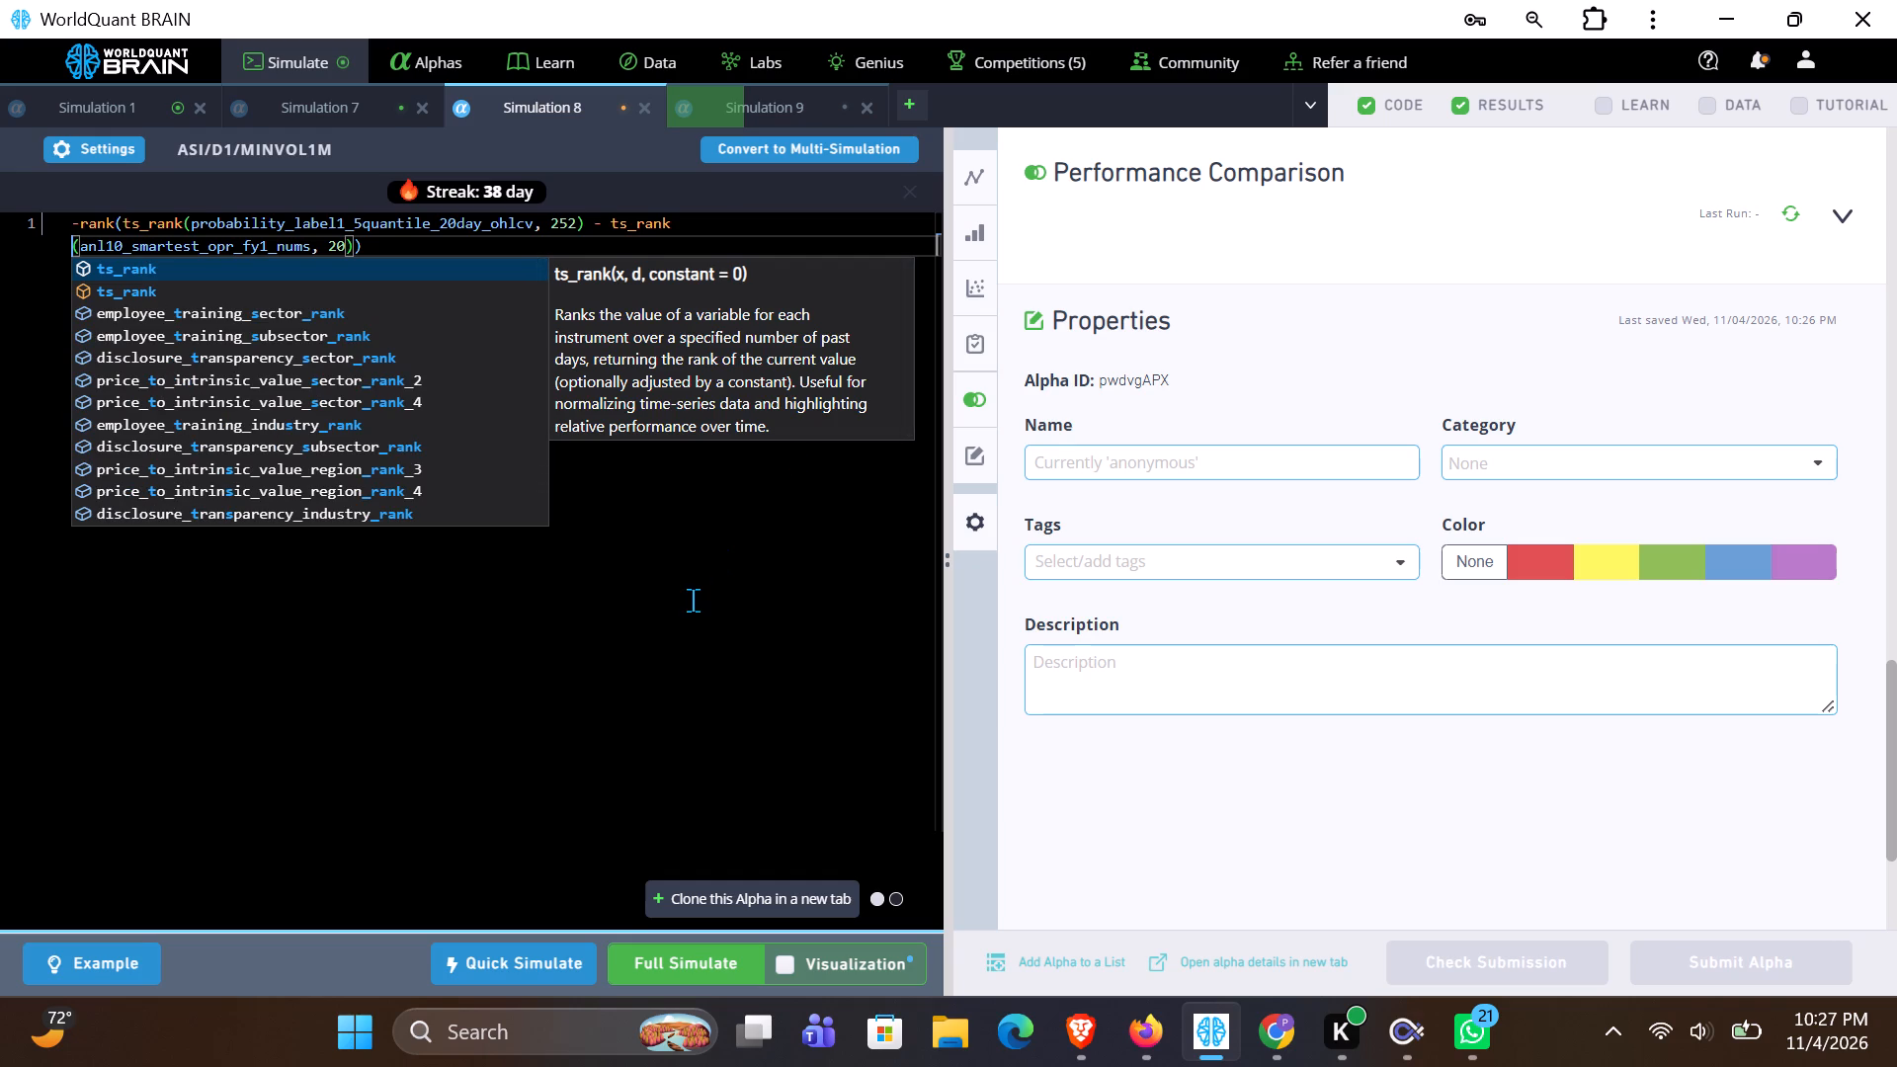
left_click(677, 219)
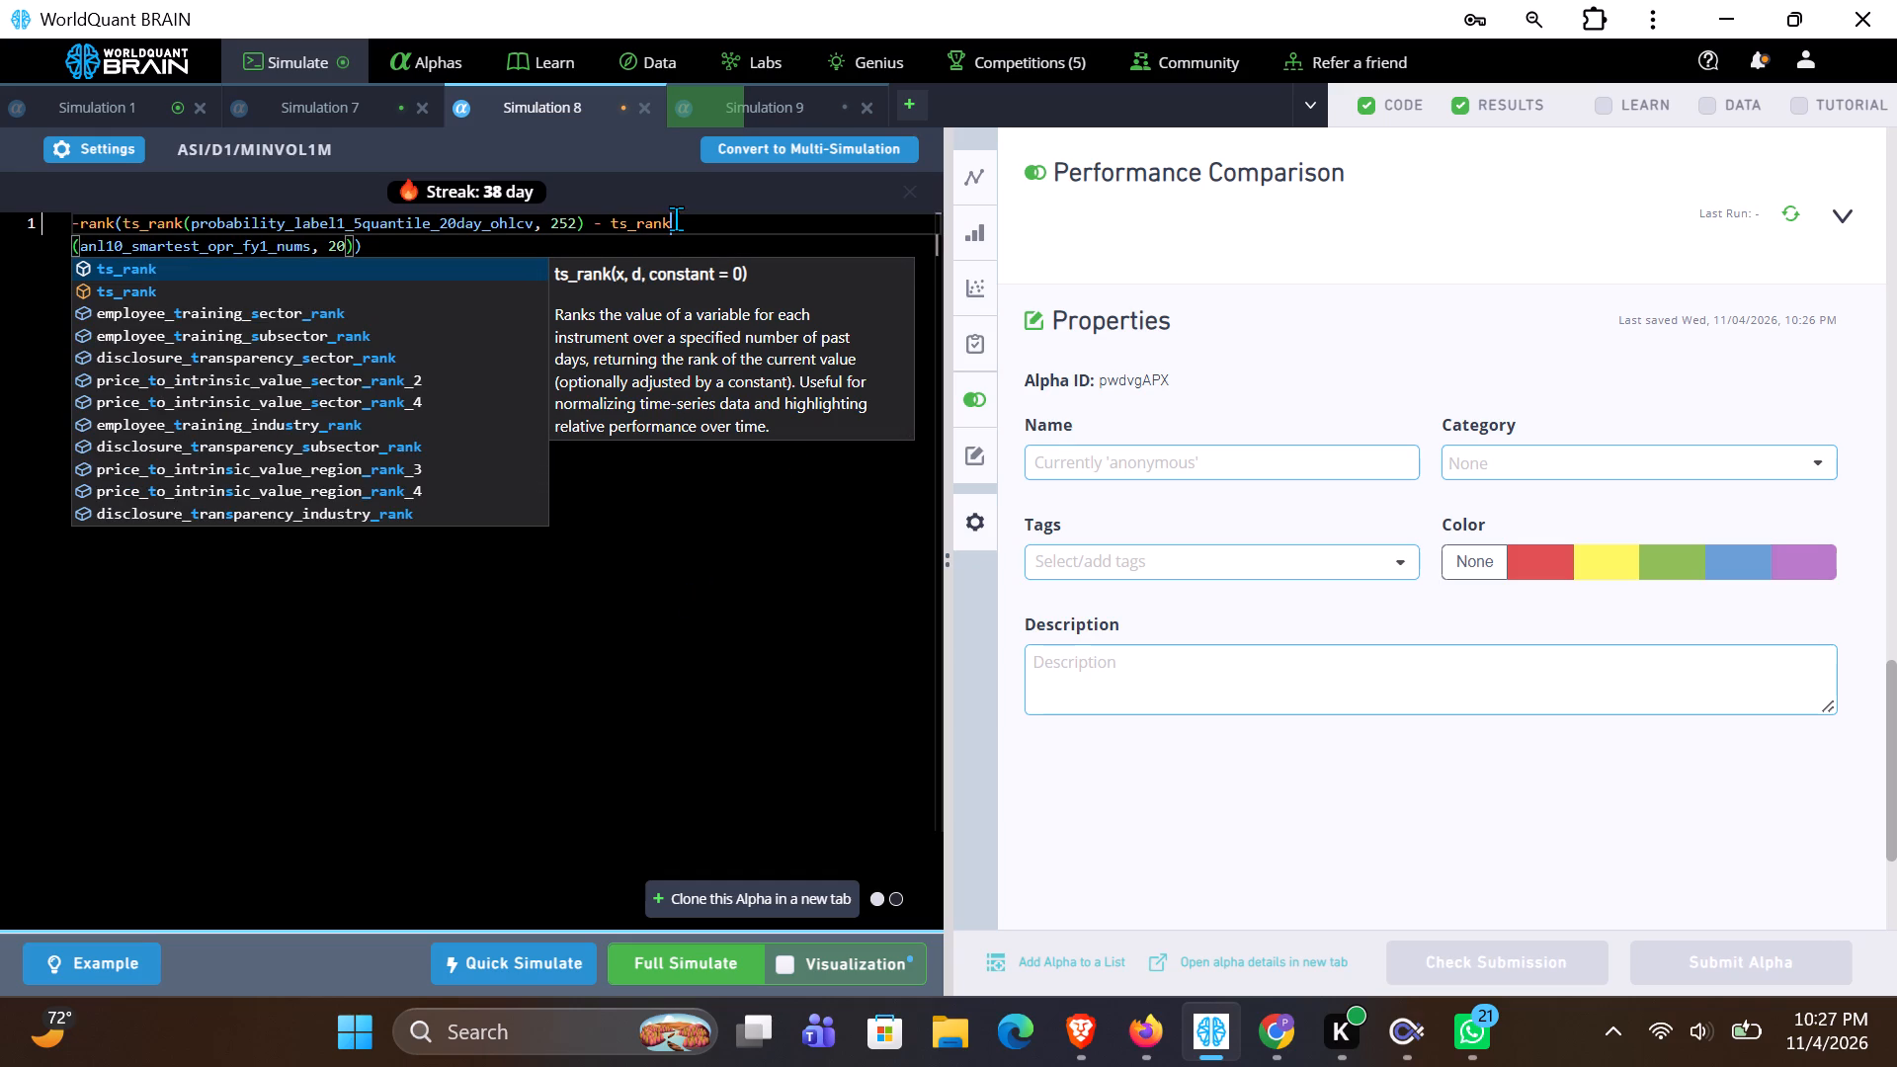
left_click(701, 963)
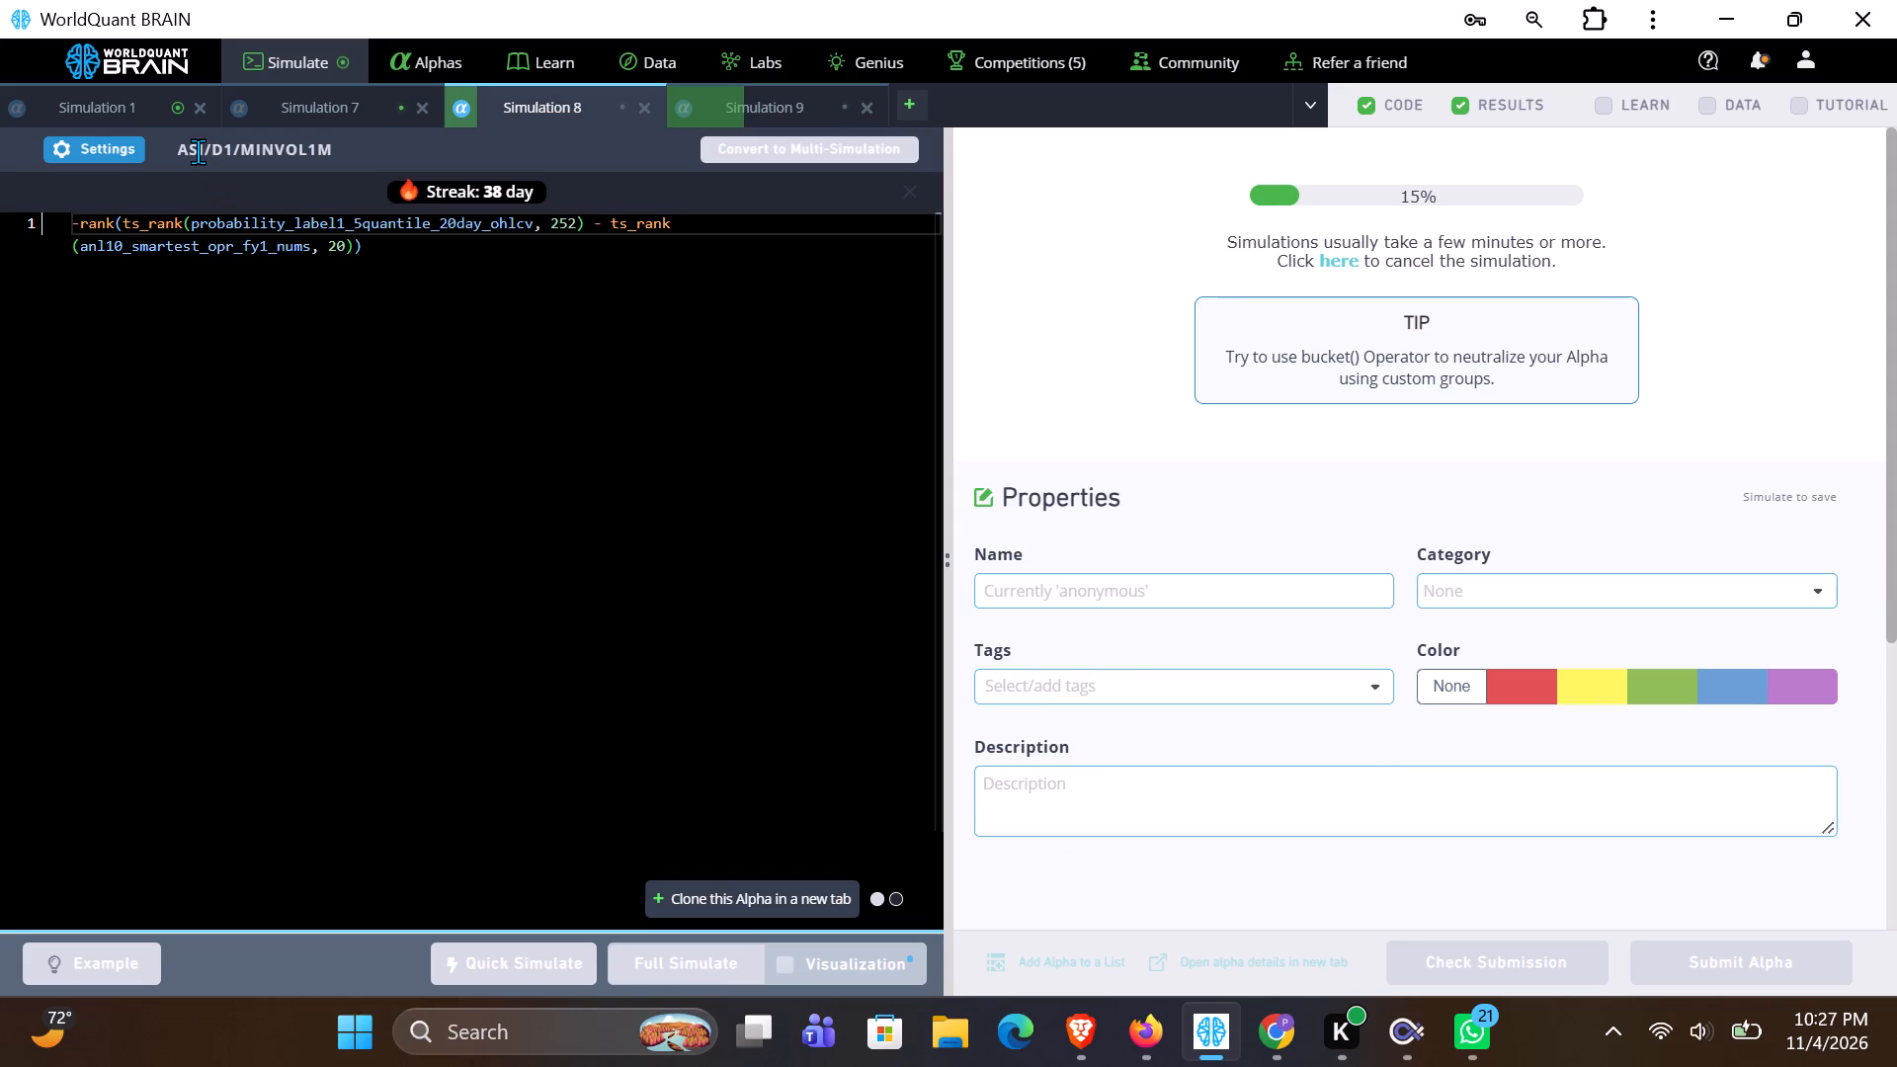
Review the Simulation 1 results, replace ts_zscore with ts_mean around probability_third_quantile_five_day_bucket_two_3, and run a full simulation.
left_click(142, 115)
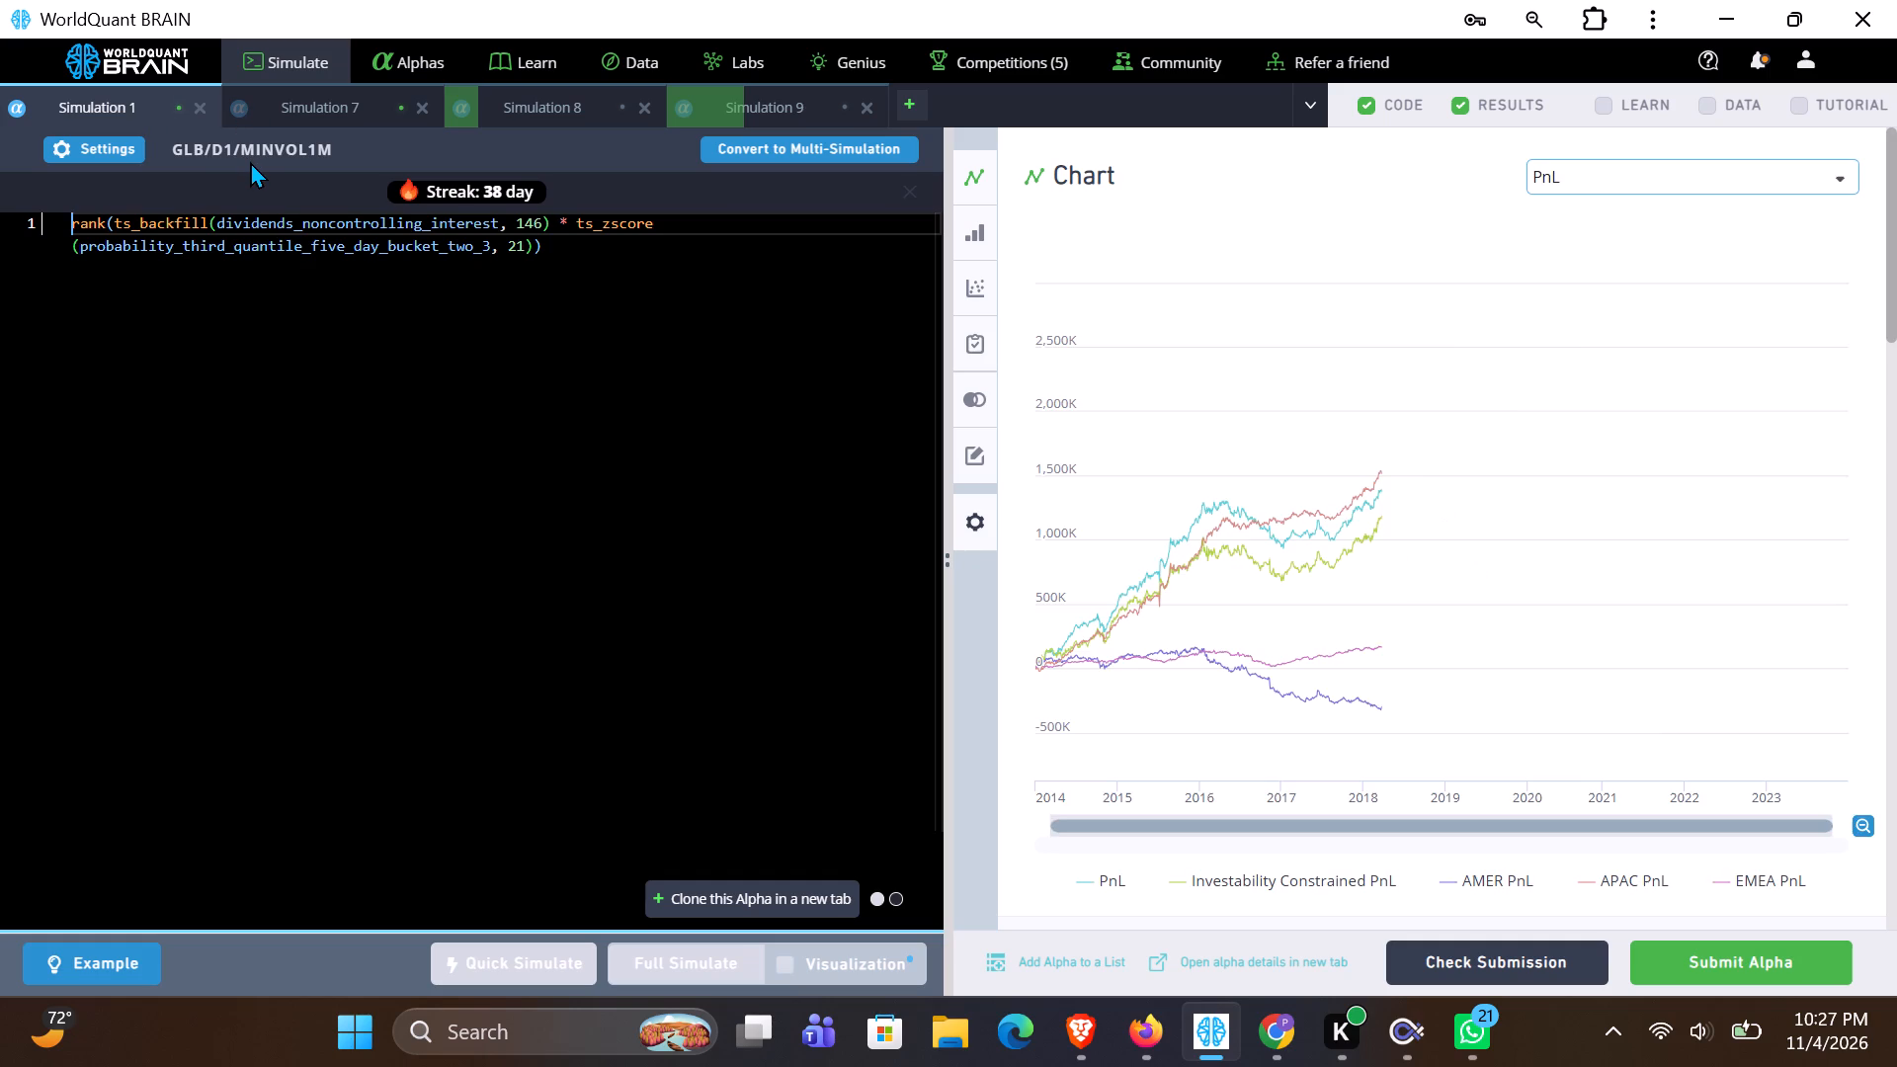
scroll(1317, 472, "down", 2)
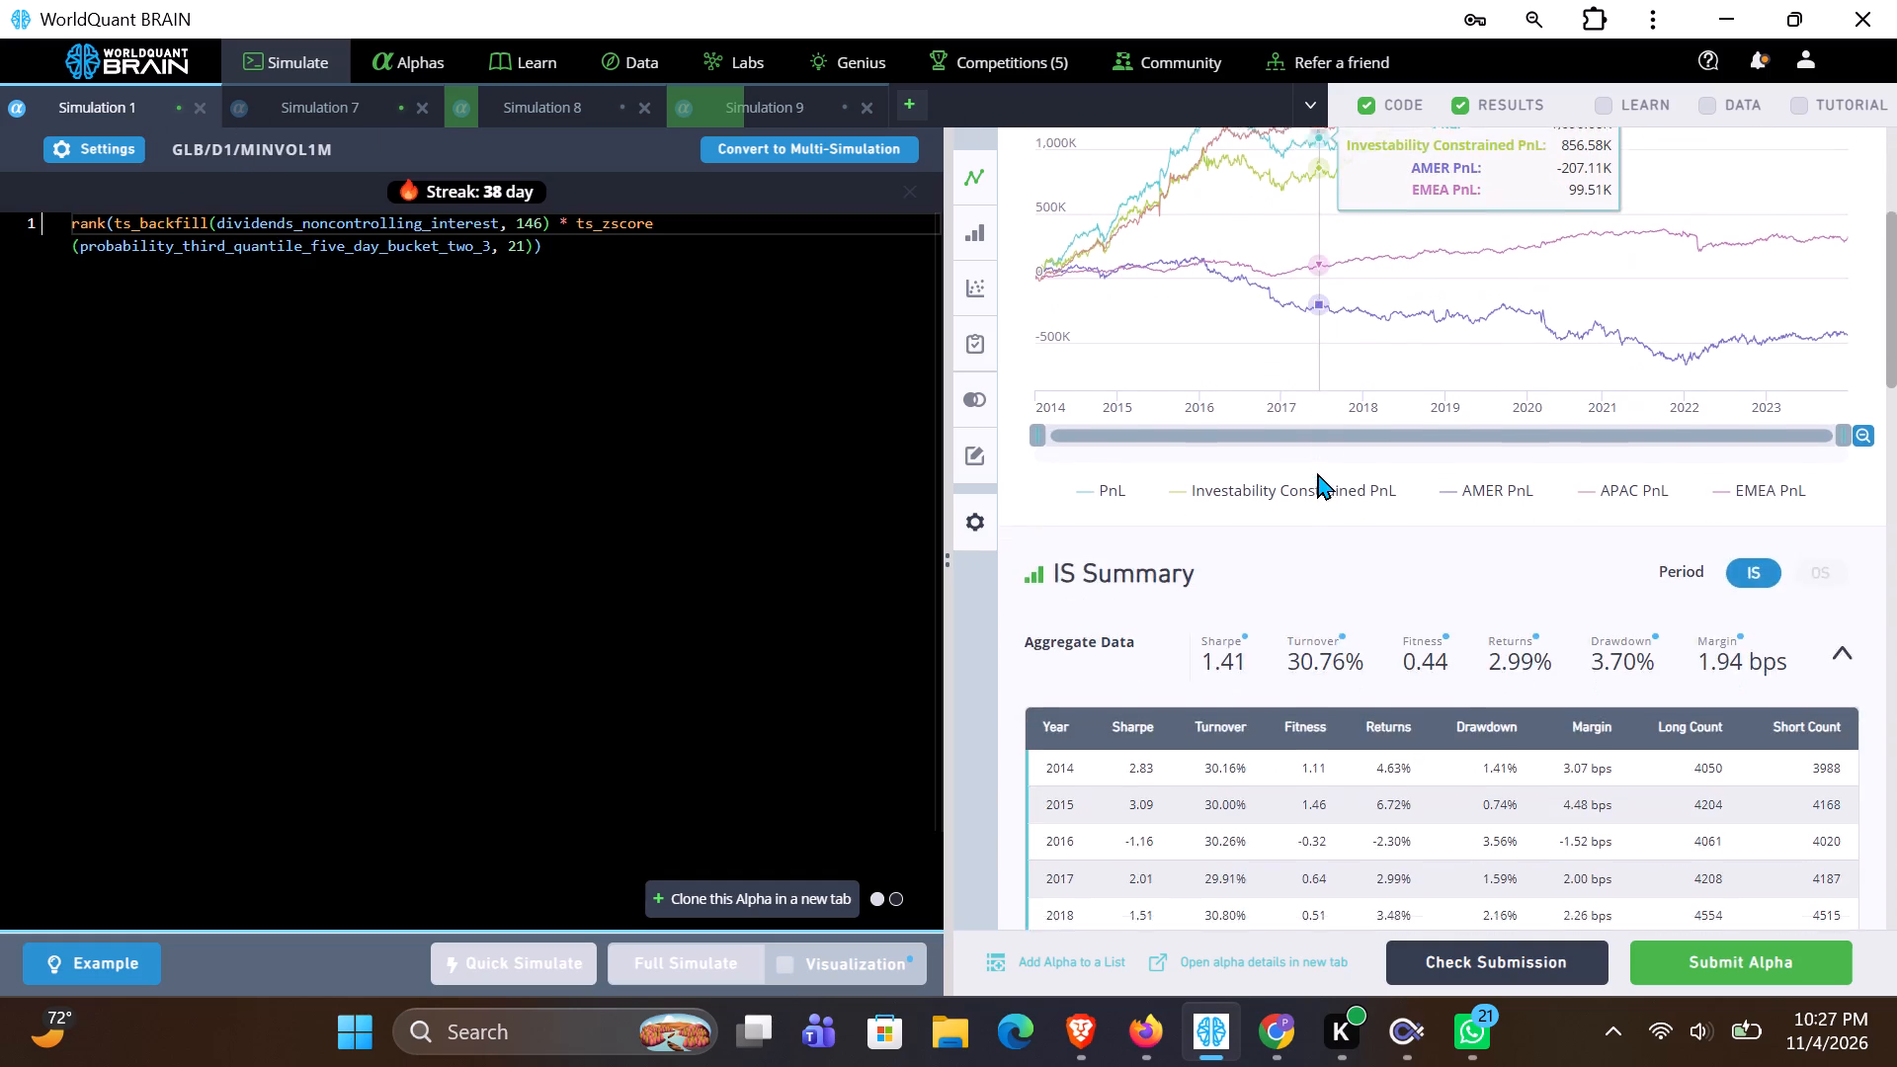
scroll(1317, 472, "down", 3)
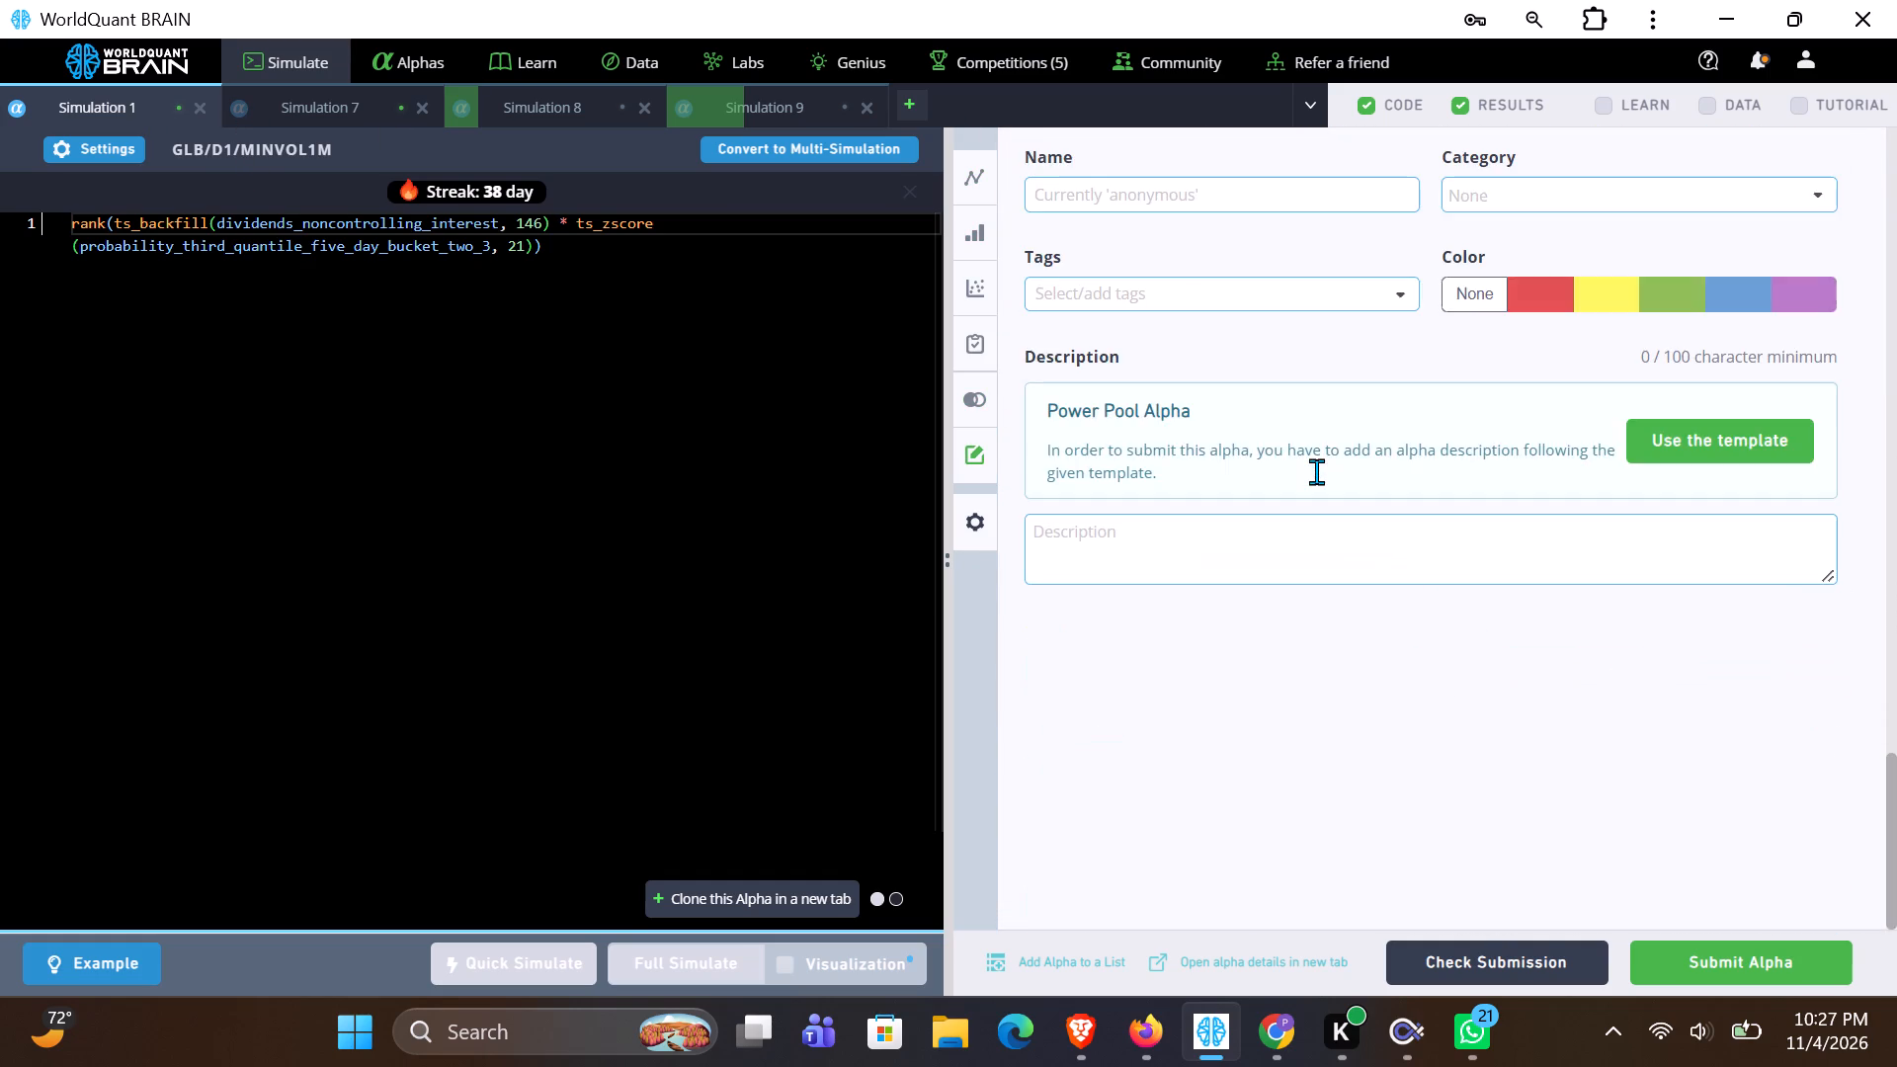
scroll(1317, 472, "up", 2)
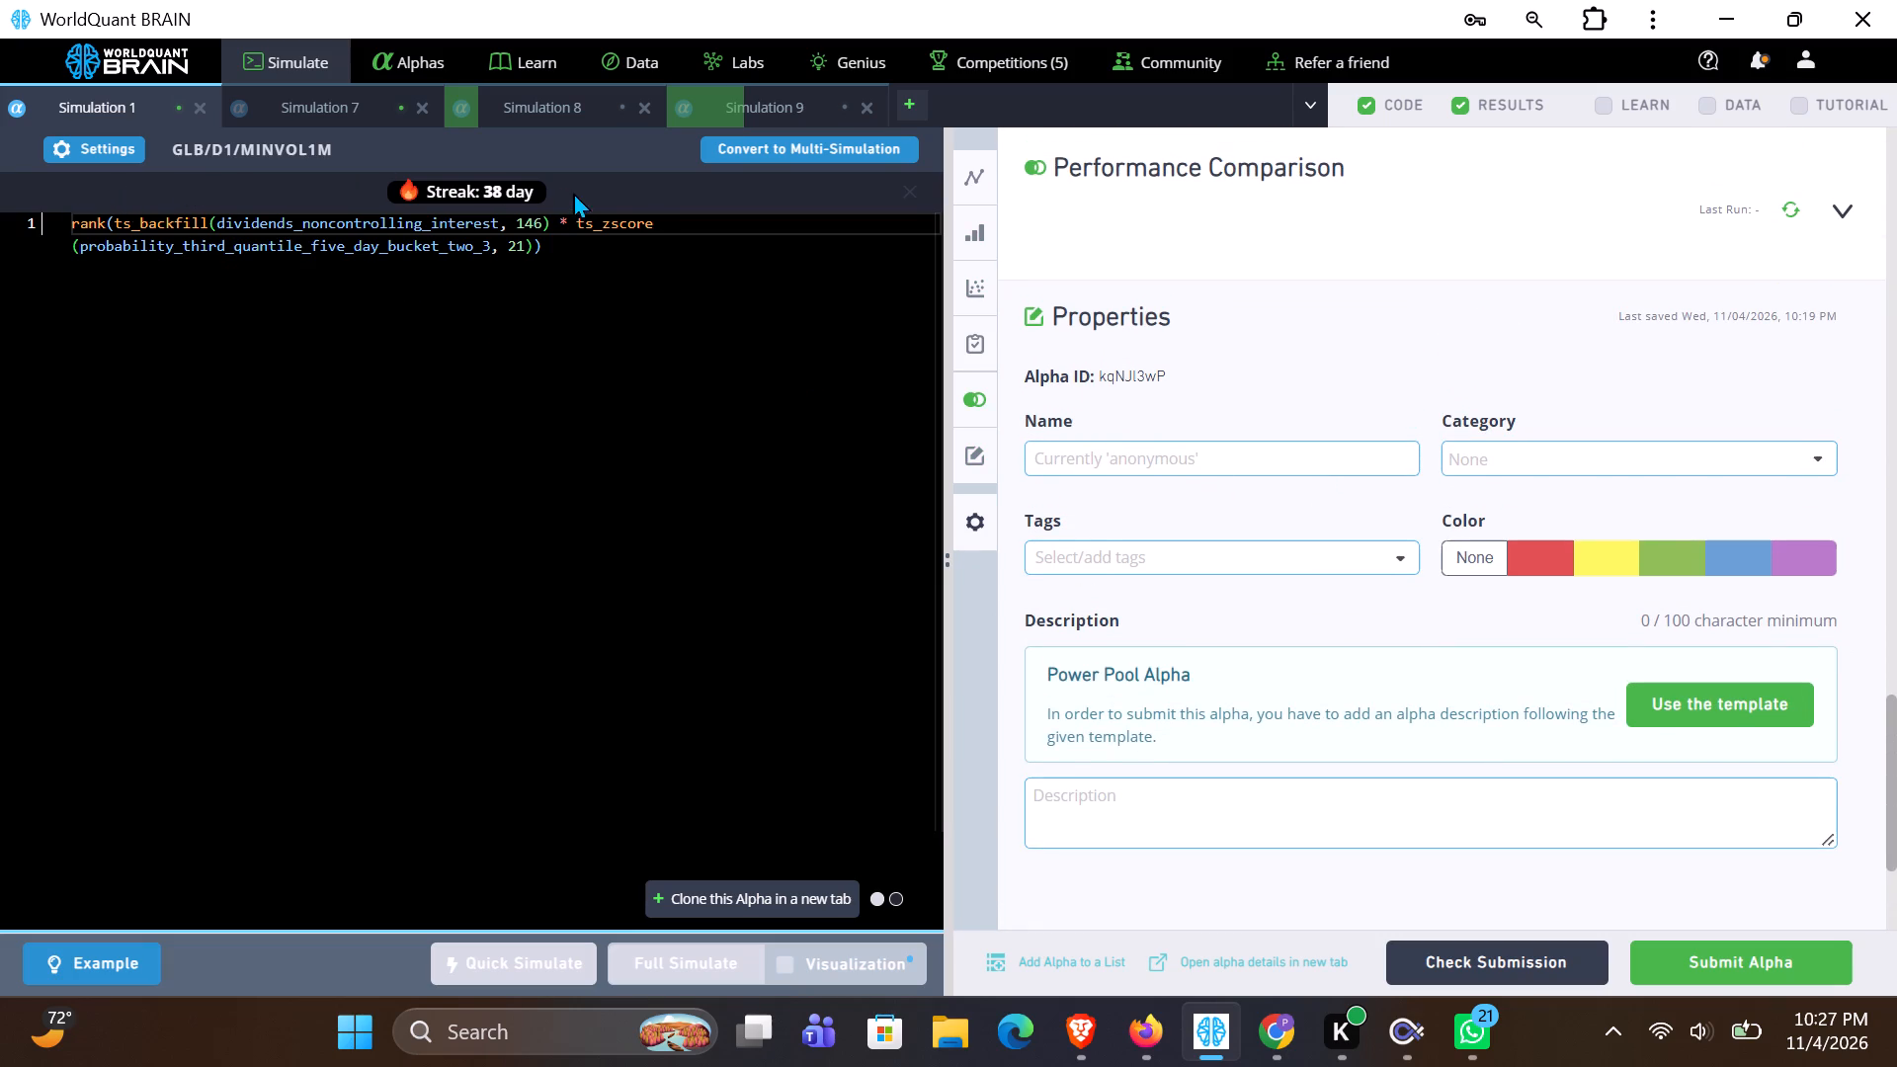
left_click(655, 217)
key("BackSpace")
key("BackSpace")
key("BackSpace")
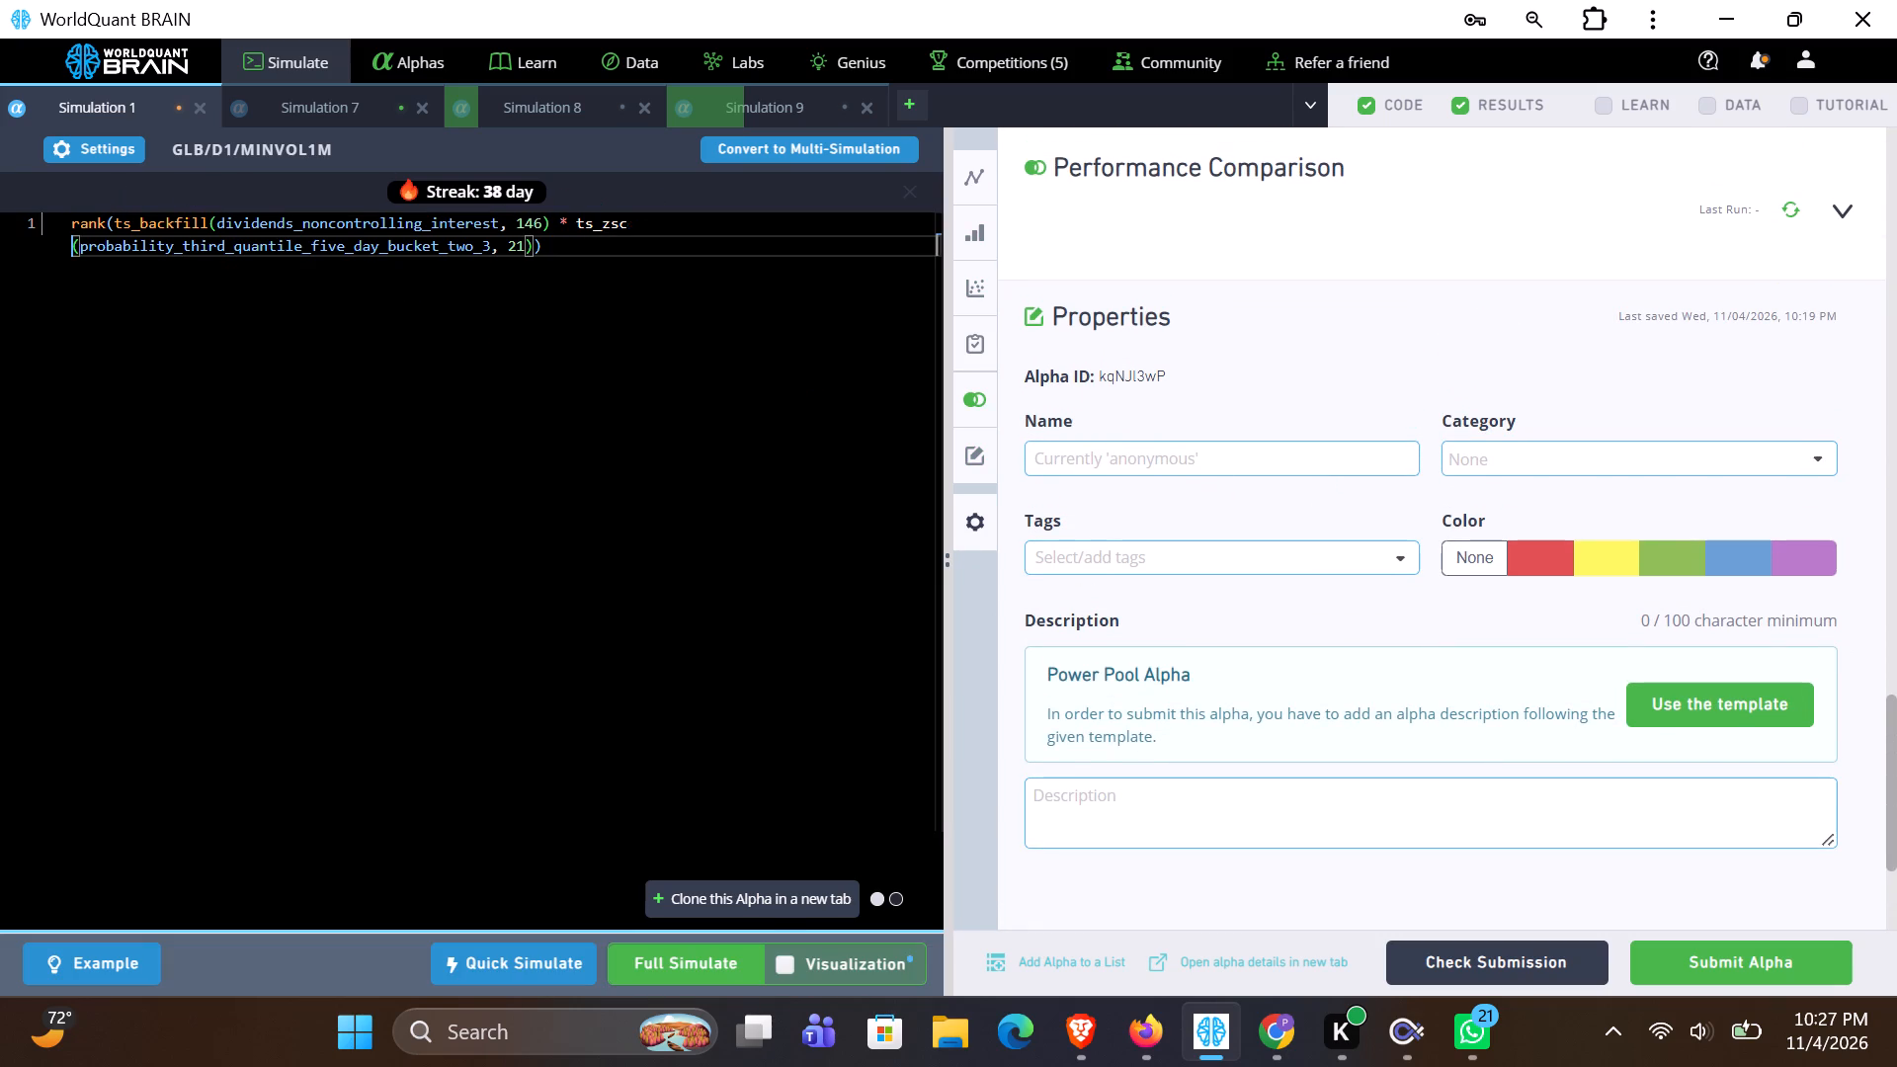
key("BackSpace")
key("BackSpace")
key("BackSpace")
type("mean")
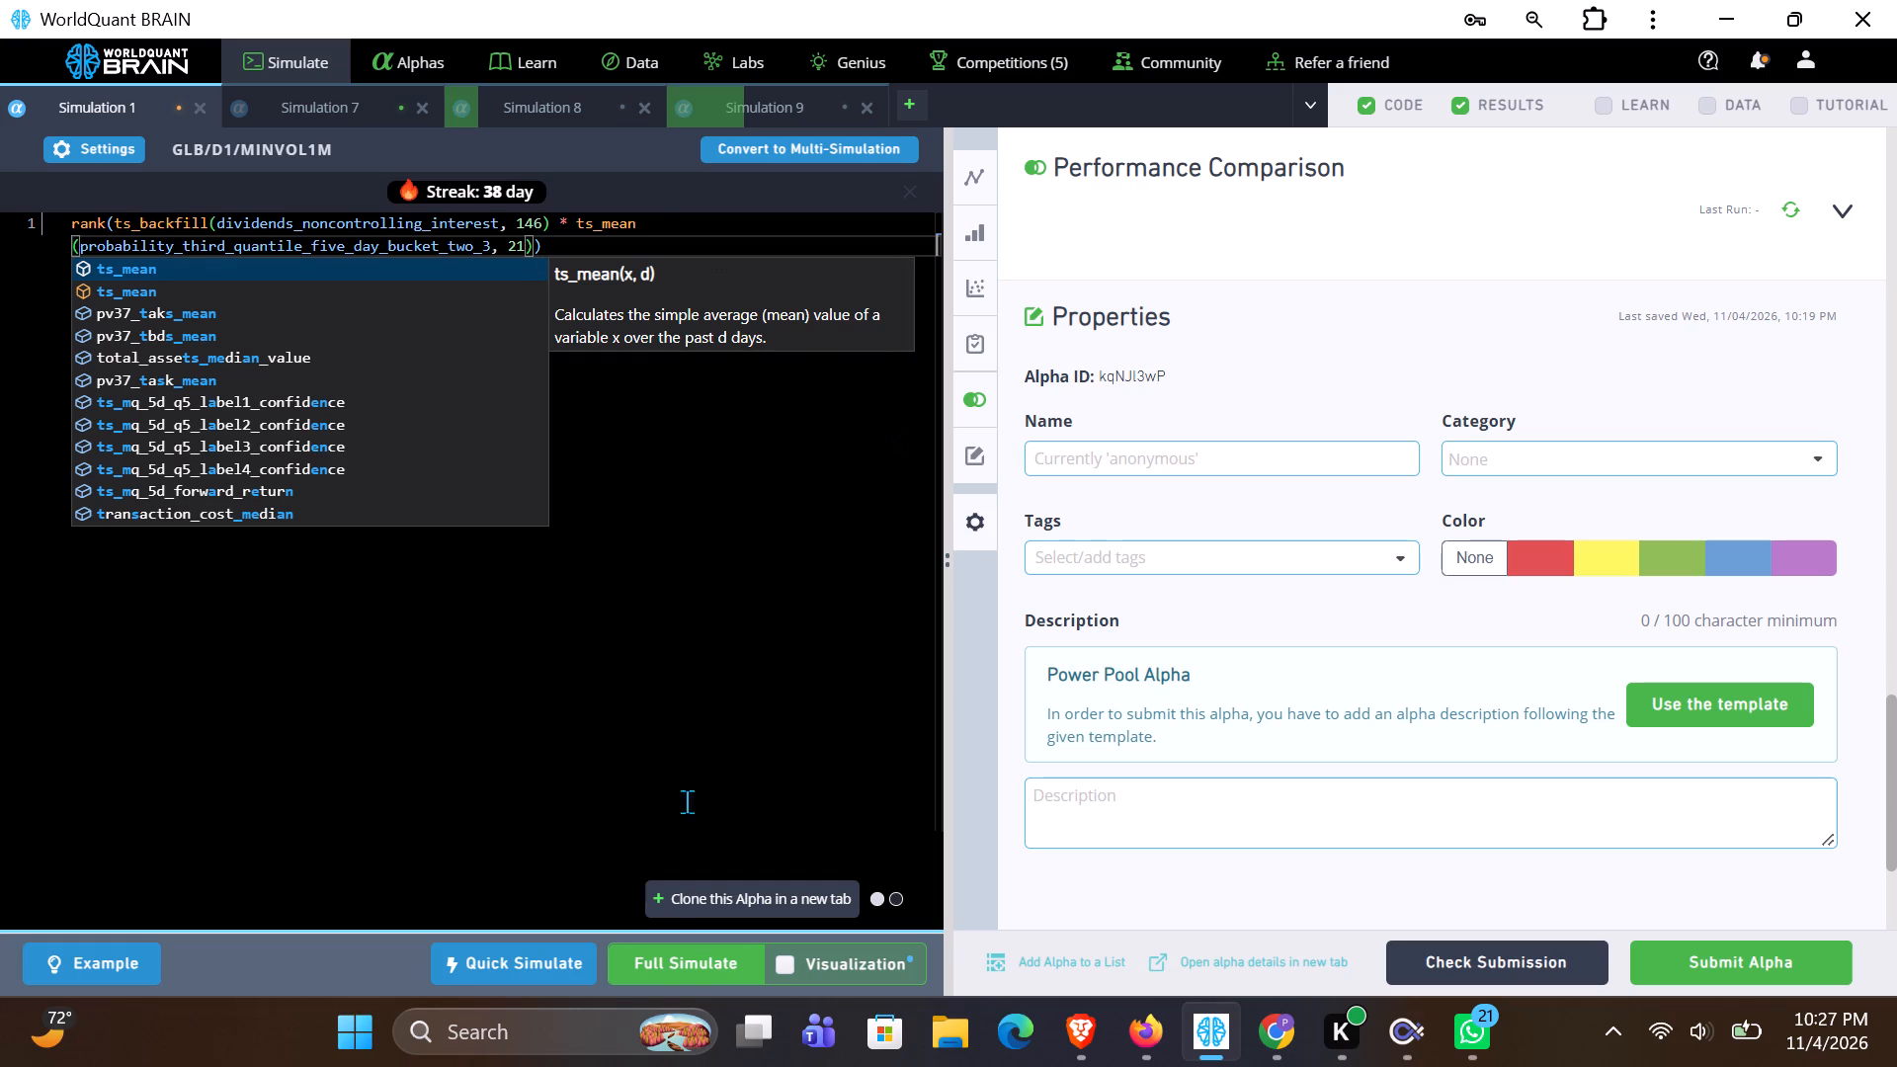
left_click(692, 965)
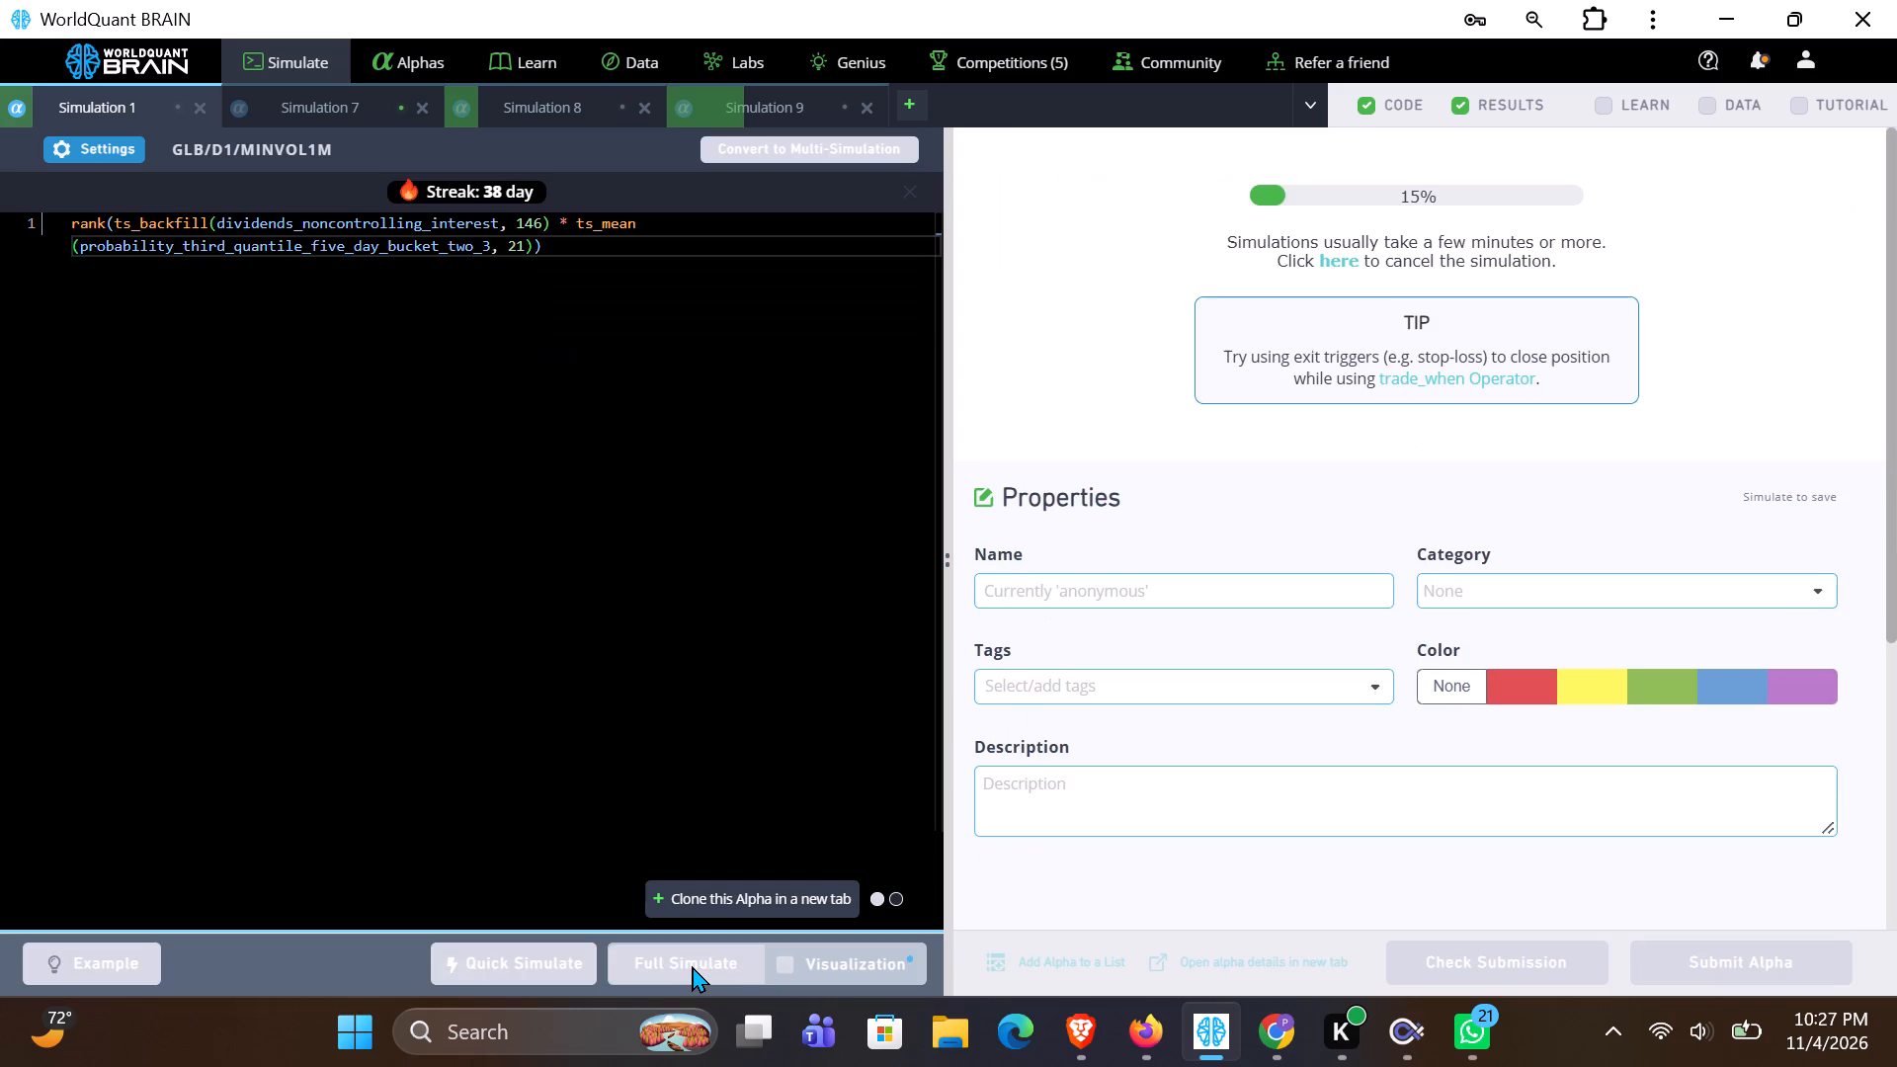
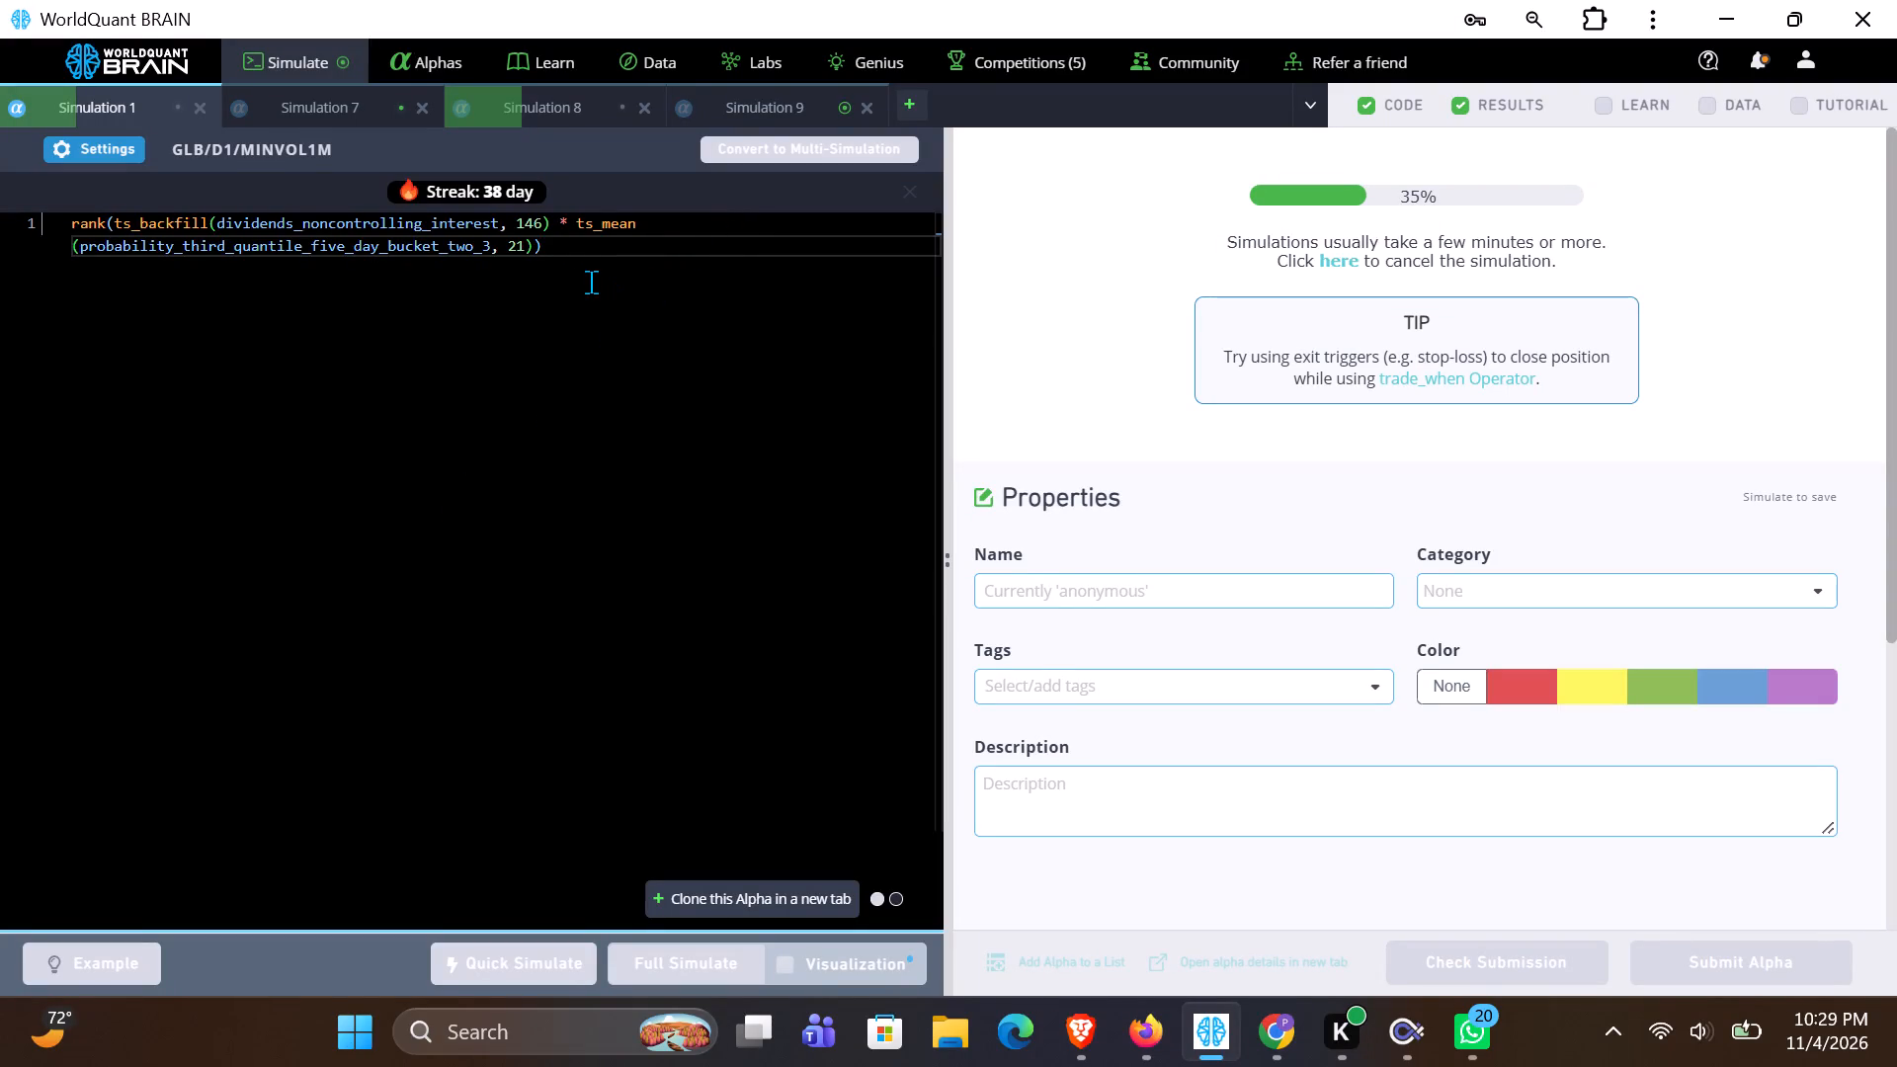
Check Simulation 7, and open the Simulation 9 results to review the Walker alpha's performance chart.
left_click(292, 103)
left_click(778, 107)
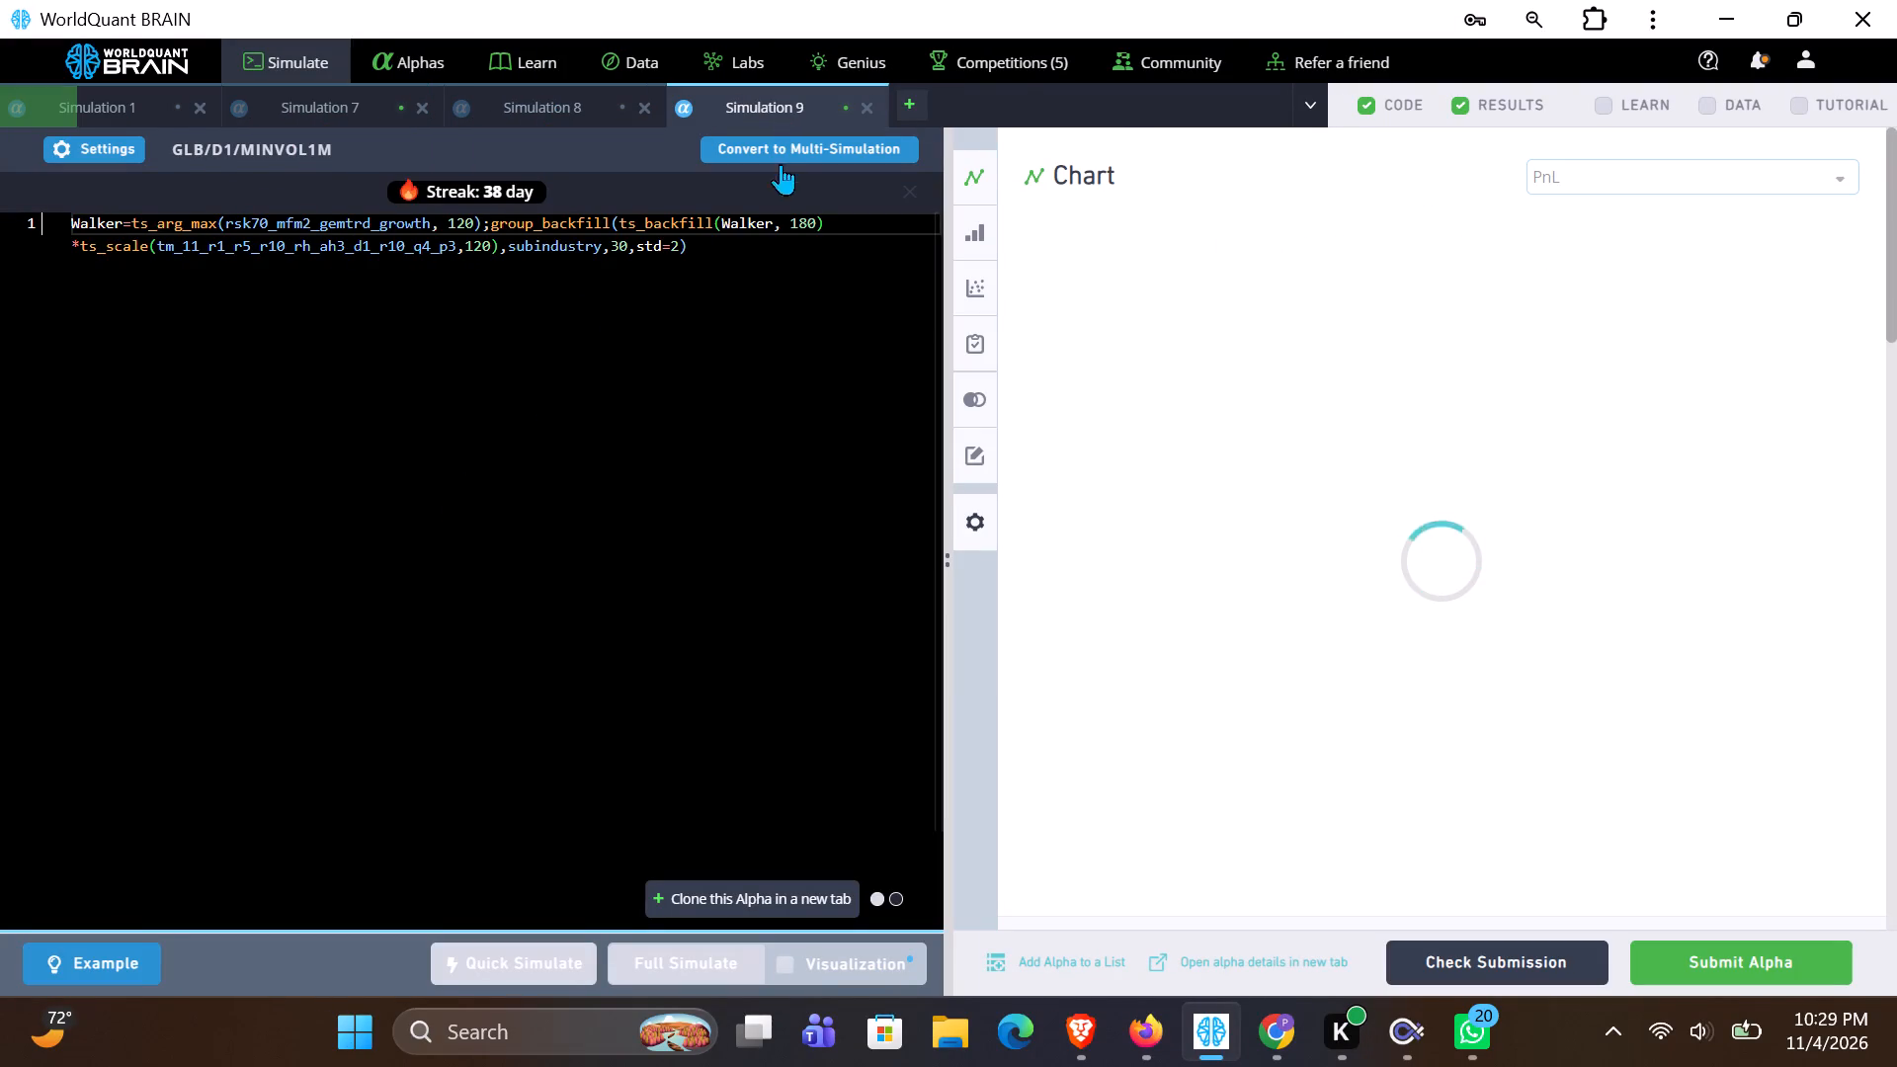
left_click(1223, 450)
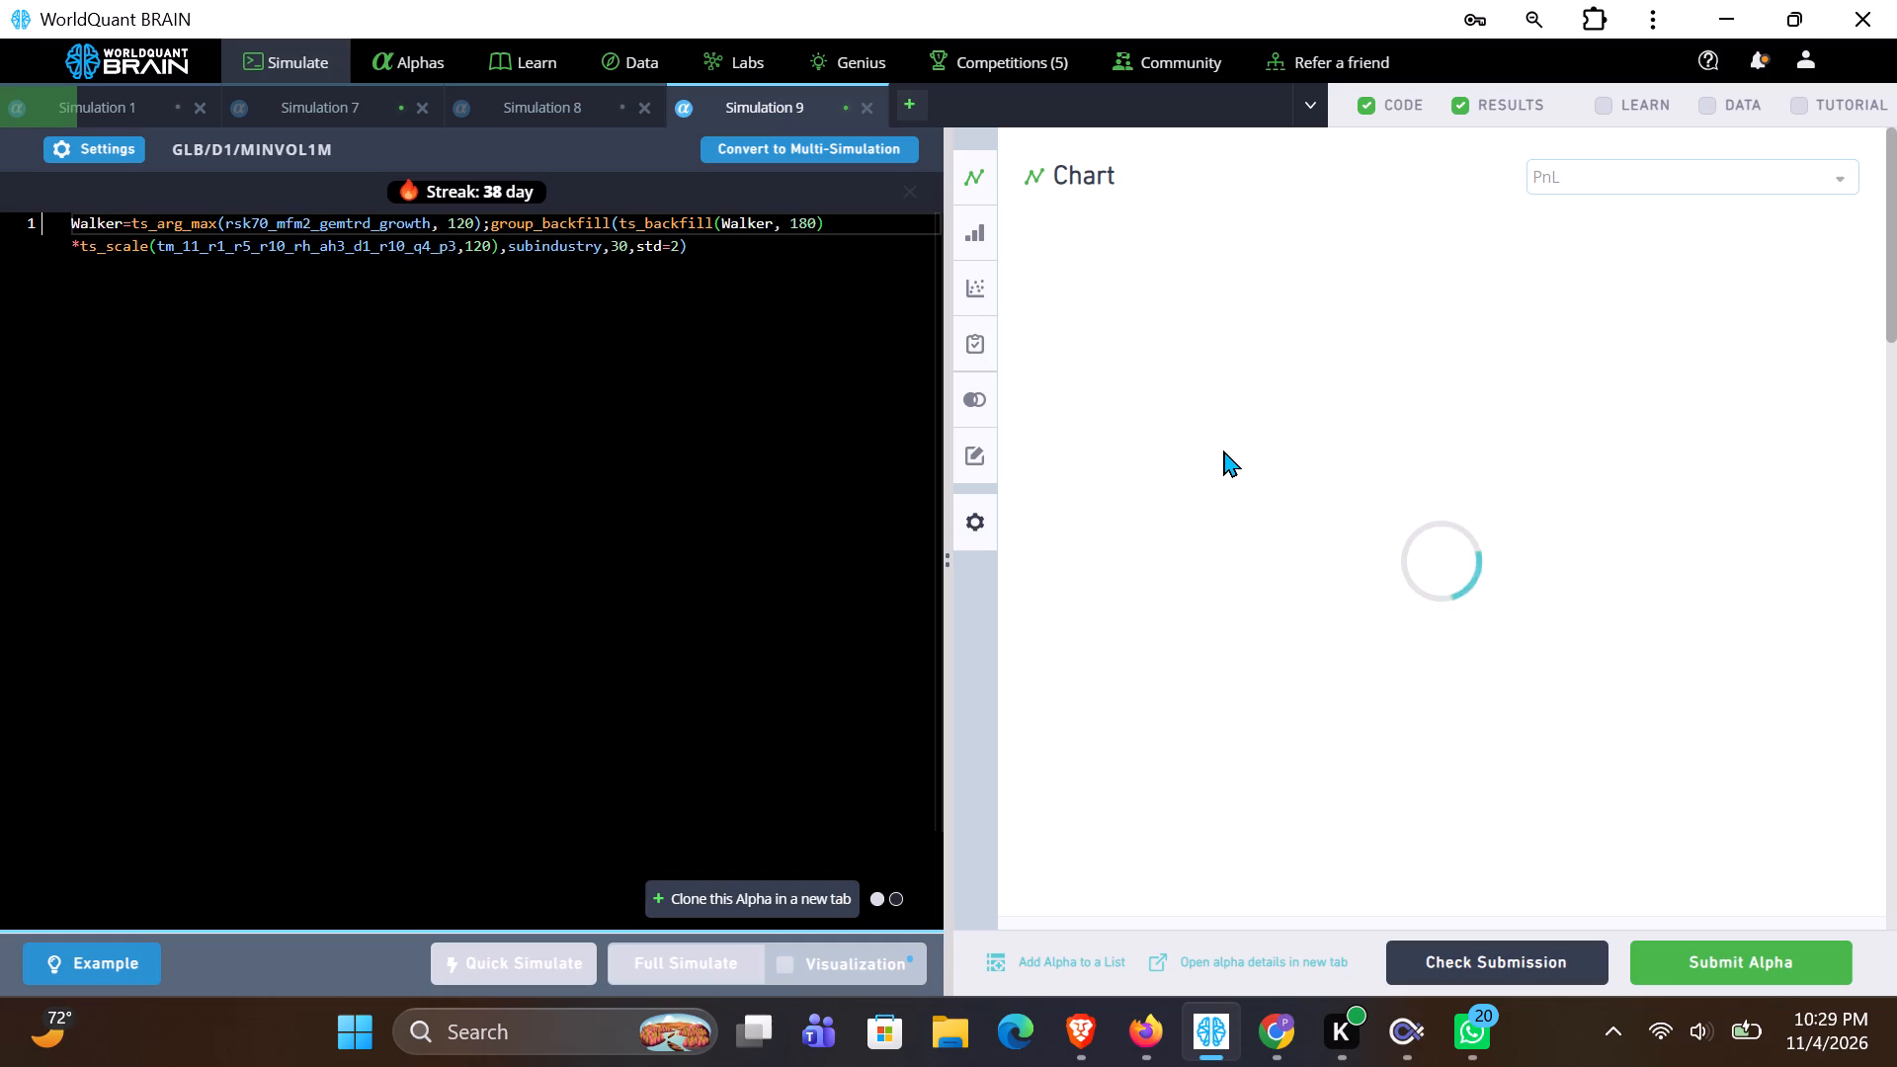